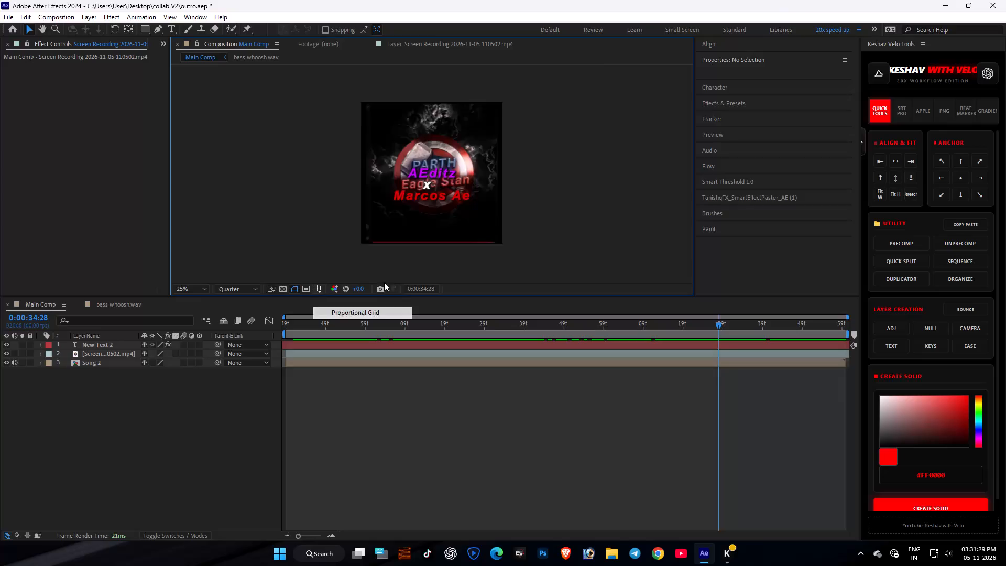
# Hide the screen recording layer in Main Comp so only the title text shows.
pyautogui.scroll(3, 411, 154)
pyautogui.scroll(-2, 440, 188)
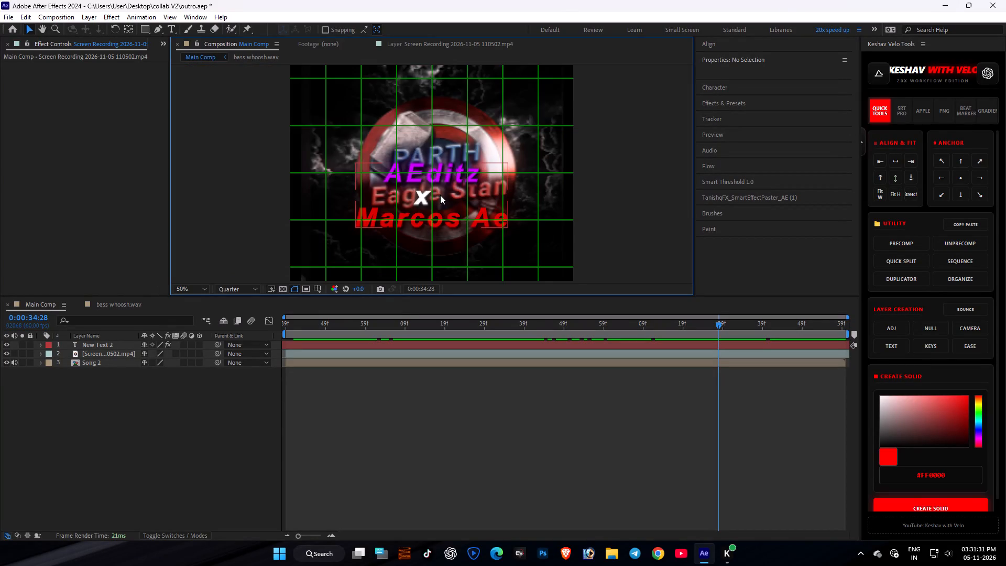
pyautogui.scroll(-1, 440, 195)
pyautogui.moveTo(439, 195); pyautogui.dragTo(498, 192, button='middle')
pyautogui.scroll(2, 498, 192)
pyautogui.scroll(-1, 500, 198)
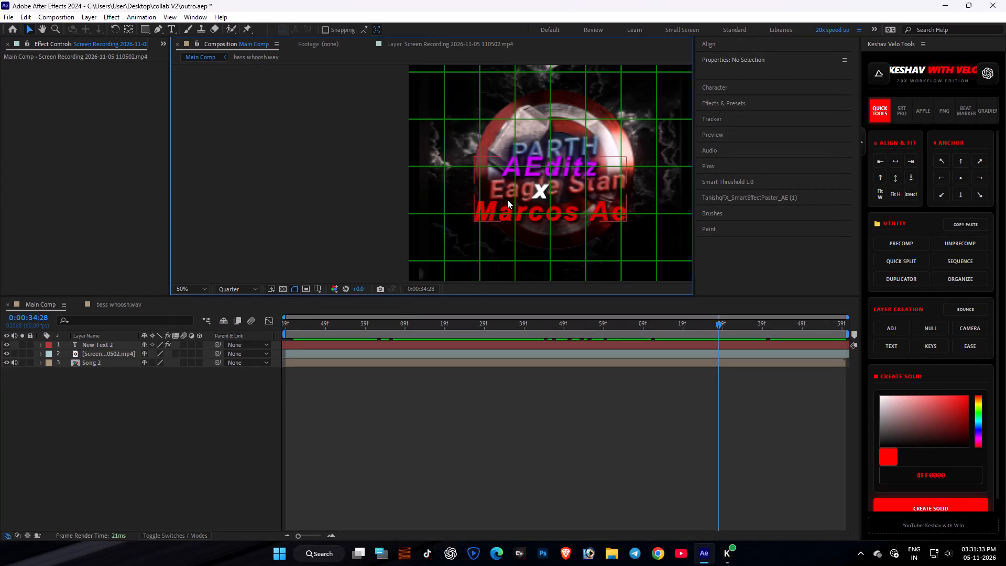
pyautogui.moveTo(507, 200); pyautogui.dragTo(508, 206, button='right')
pyautogui.moveTo(507, 200); pyautogui.dragTo(497, 200, button='middle')
pyautogui.click(545, 399)
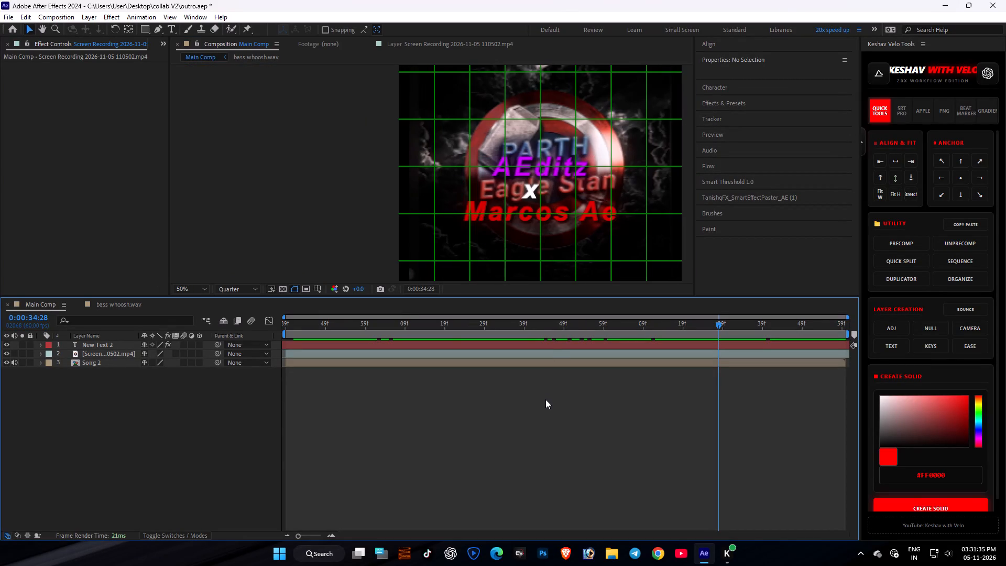
pyautogui.click(7, 351)
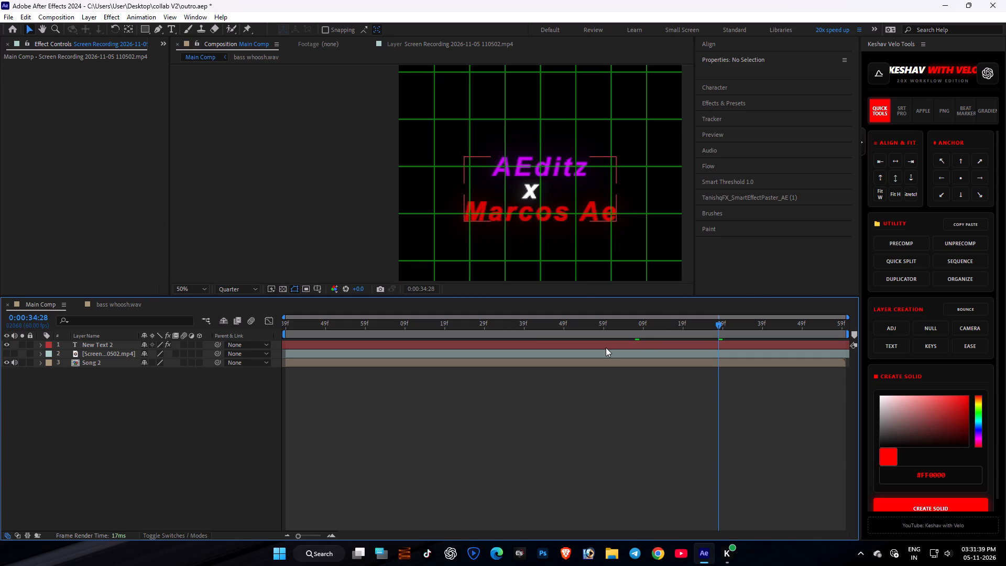
# Insert a space before the x on the middle line of the New Text 2 layer.
pyautogui.scroll(1, 606, 347)
pyautogui.click(606, 347)
pyautogui.scroll(-1, 606, 347)
pyautogui.moveTo(556, 195); pyautogui.dragTo(478, 200, button='middle')
pyautogui.scroll(1, 478, 200)
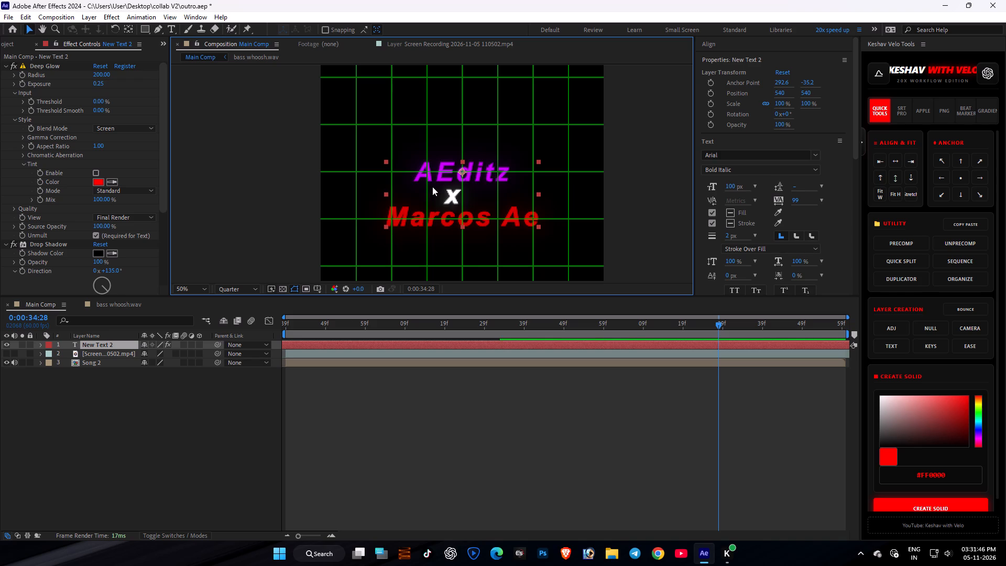
pyautogui.doubleClick(446, 345)
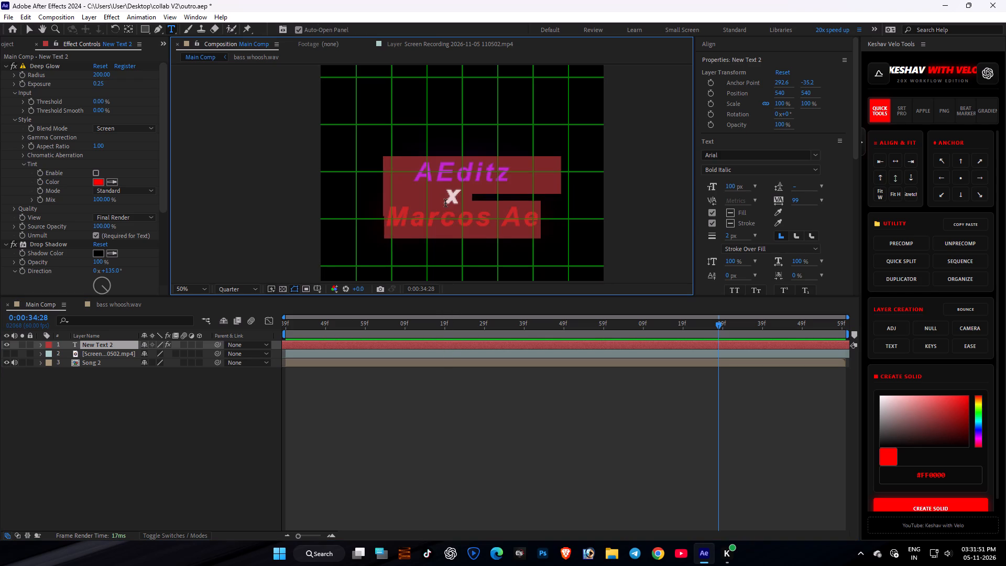
pyautogui.click(445, 203)
pyautogui.press('space')
pyautogui.click(495, 424)
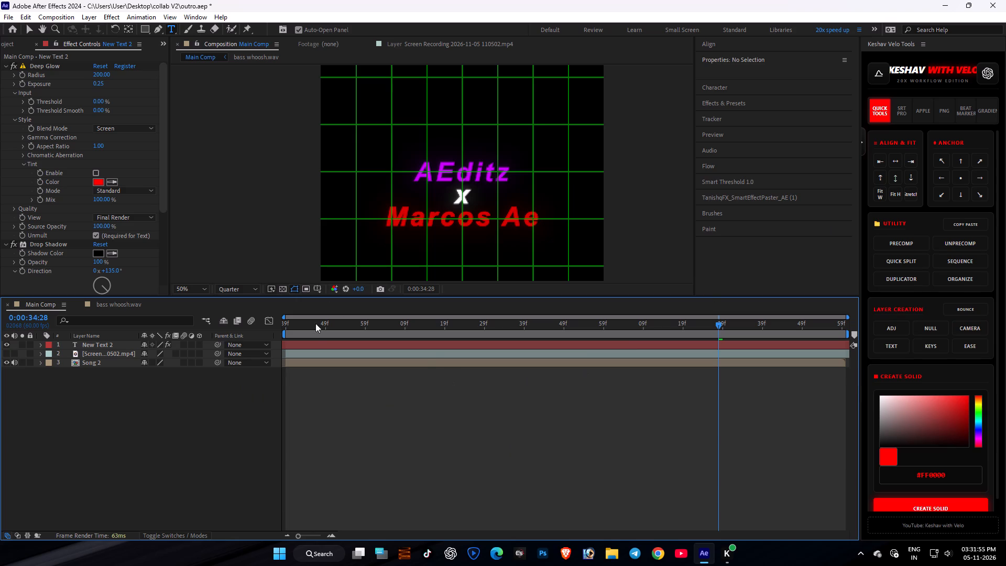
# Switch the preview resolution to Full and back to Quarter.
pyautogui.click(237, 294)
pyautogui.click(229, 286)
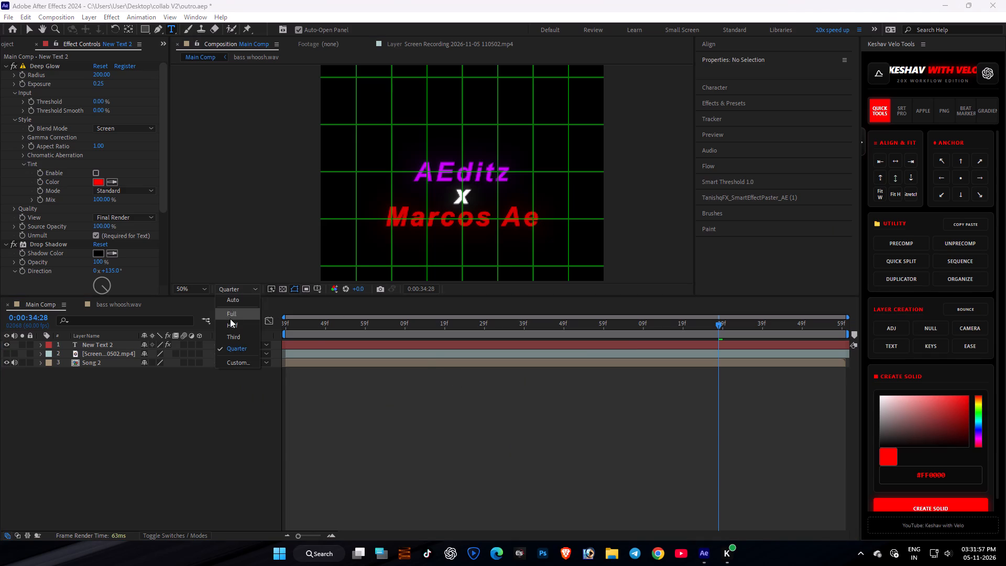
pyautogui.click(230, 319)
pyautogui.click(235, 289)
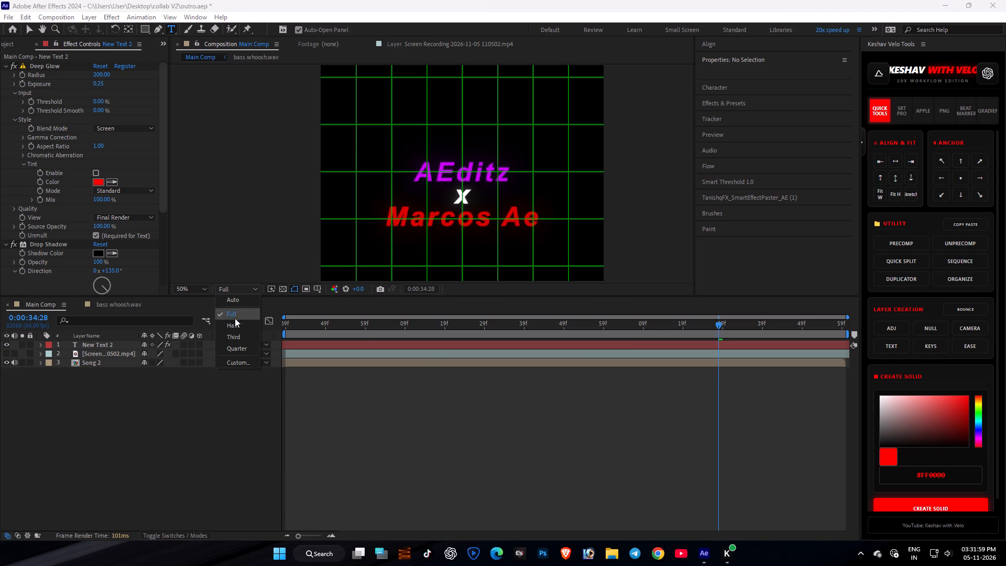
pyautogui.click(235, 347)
# Set the composition view magnification to Fit and delete the stray empty text layer.
pyautogui.click(199, 280)
pyautogui.click(196, 286)
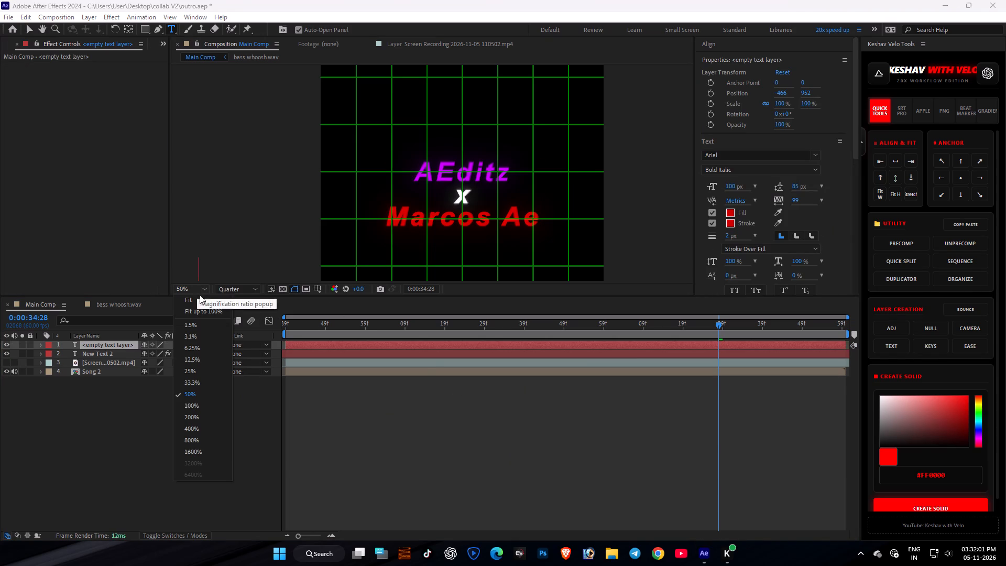
pyautogui.click(200, 296)
pyautogui.click(106, 342)
pyautogui.press('Delete')
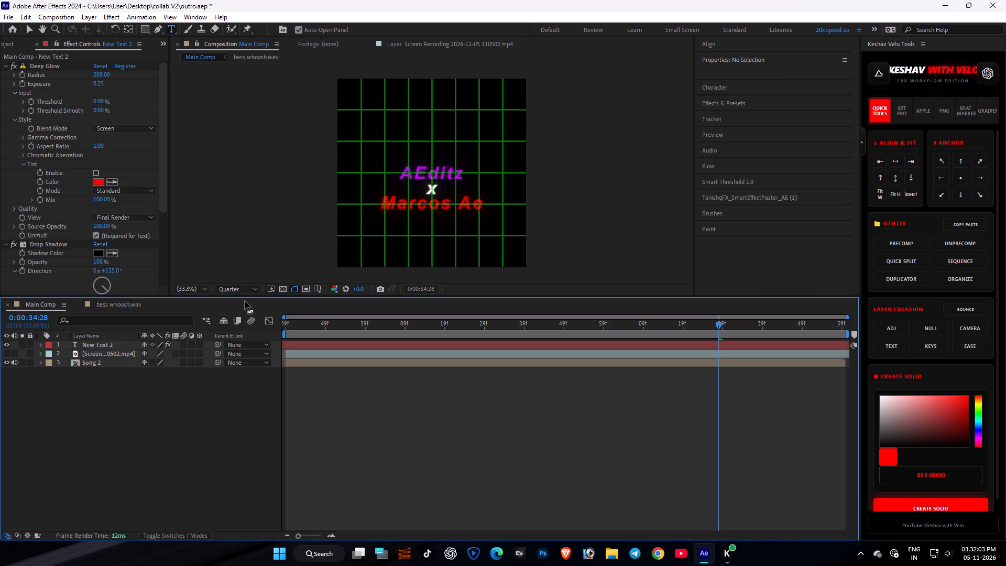
# Turn off the proportional grid overlay in the composition view.
pyautogui.click(317, 288)
pyautogui.click(321, 315)
pyautogui.click(114, 422)
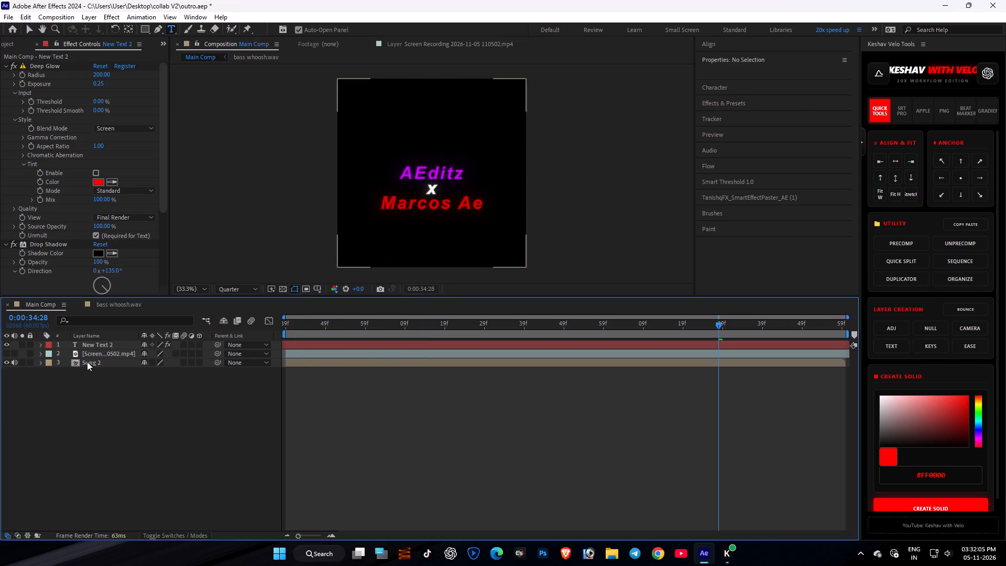
# Save the outro project.
pyautogui.hotkey('ctrl', 's')
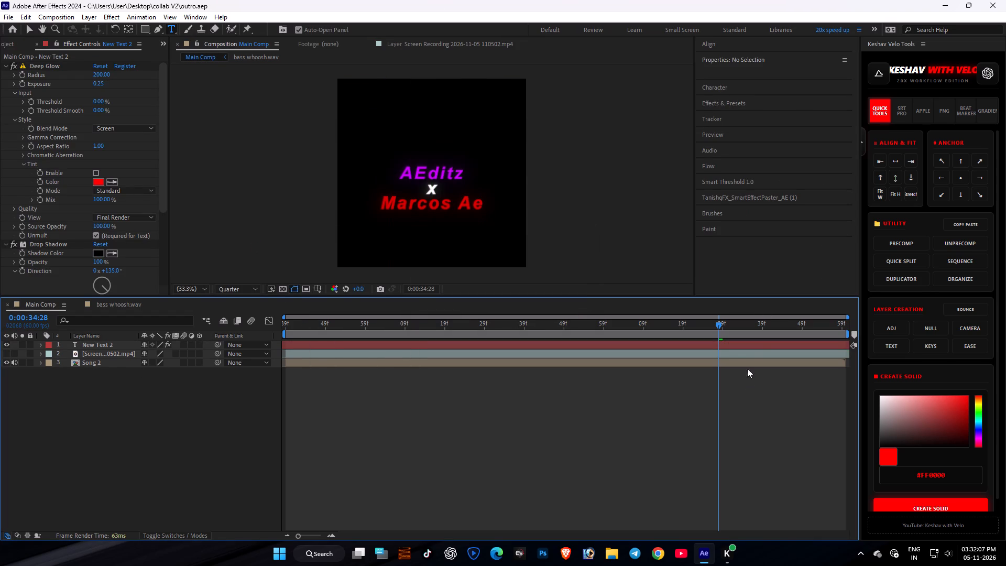
# Centre the New Text 2 layer's anchor point, and align the layer to the composition's centre horizontally and vertically.
pyautogui.click(717, 346)
pyautogui.click(959, 176)
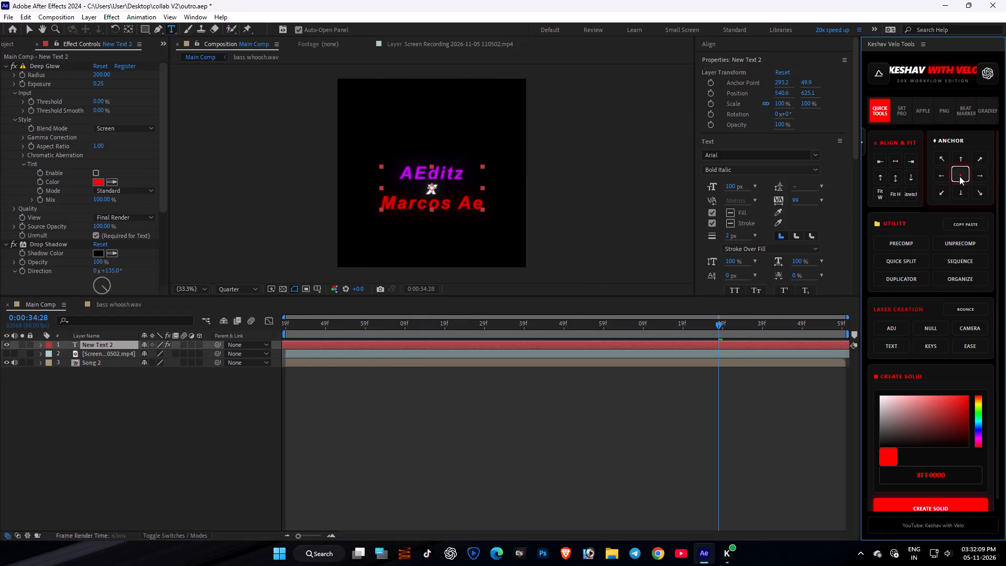
pyautogui.click(898, 160)
pyautogui.click(898, 170)
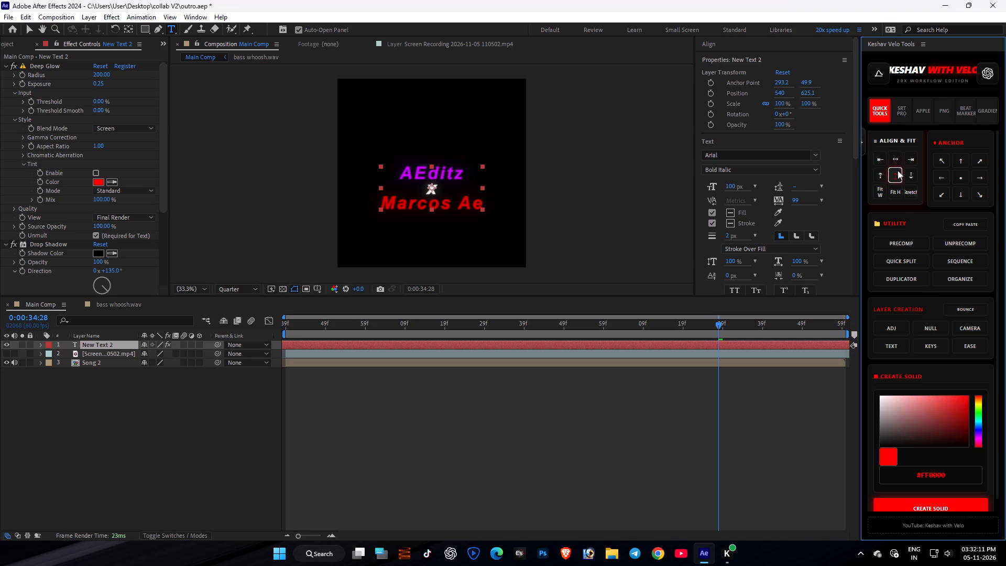
pyautogui.click(215, 428)
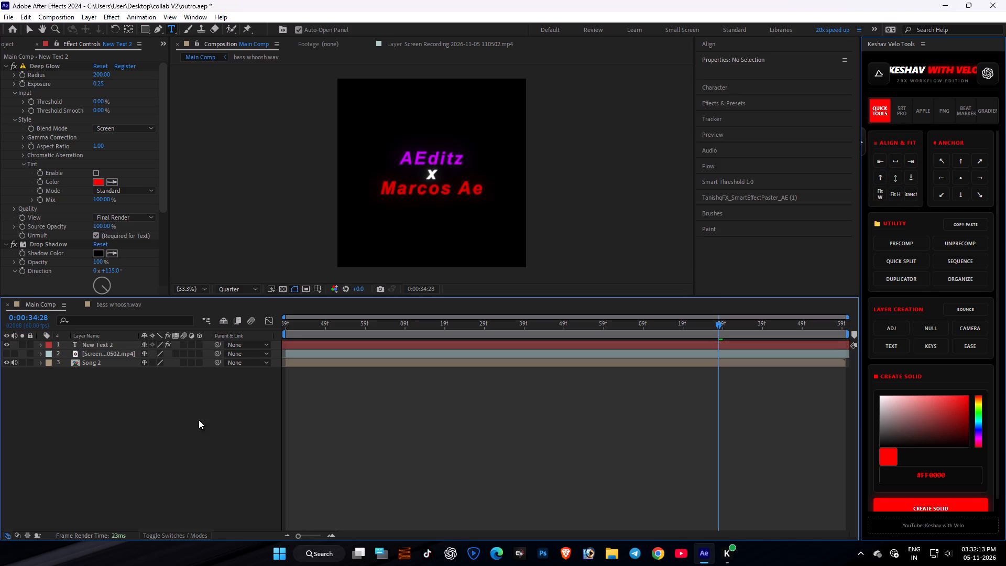
# Compare the centred title with the screen recording across several frames, showing that layer only for the check.
pyautogui.click(4, 354)
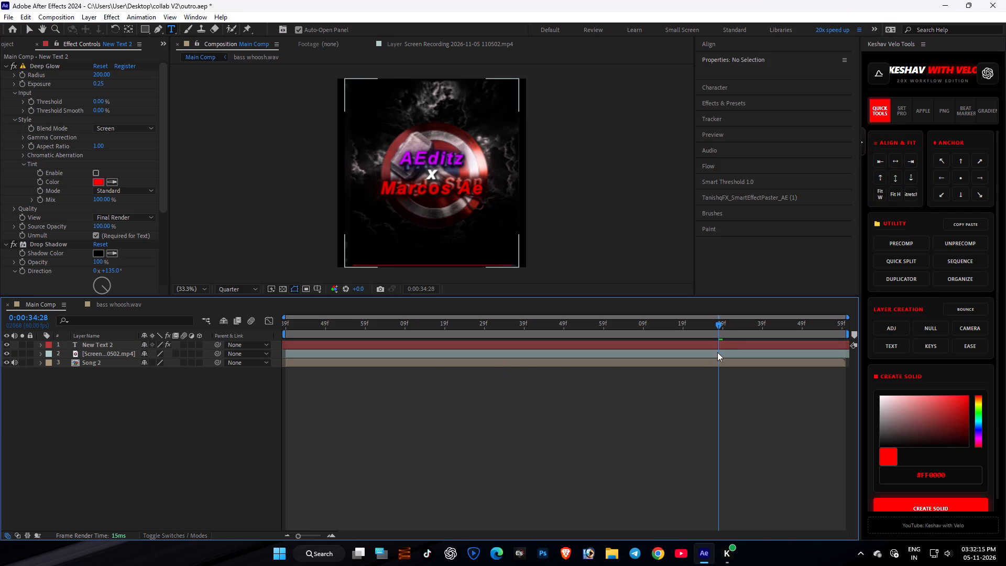
pyautogui.moveTo(728, 332); pyautogui.dragTo(840, 366)
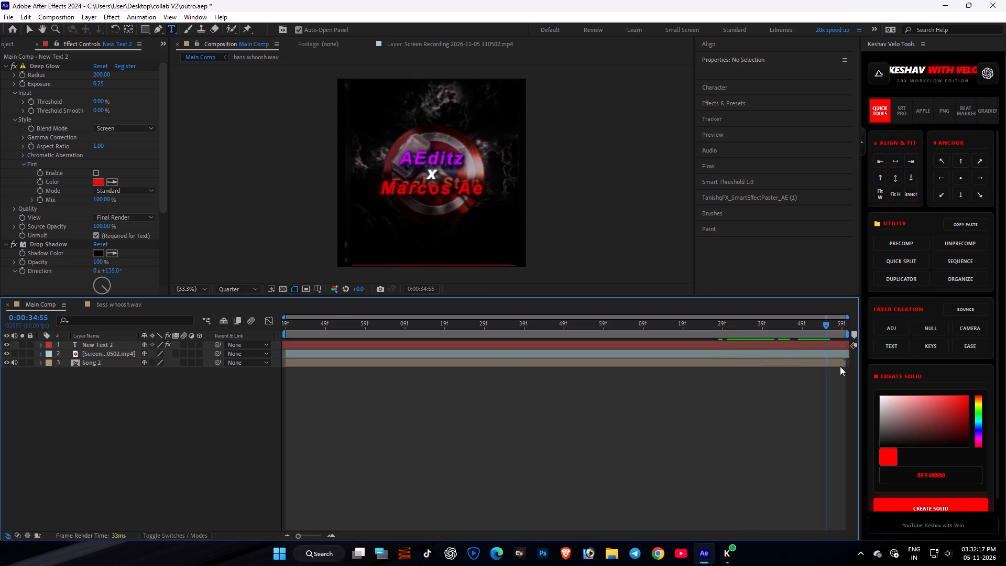
pyautogui.moveTo(840, 366); pyautogui.dragTo(505, 373)
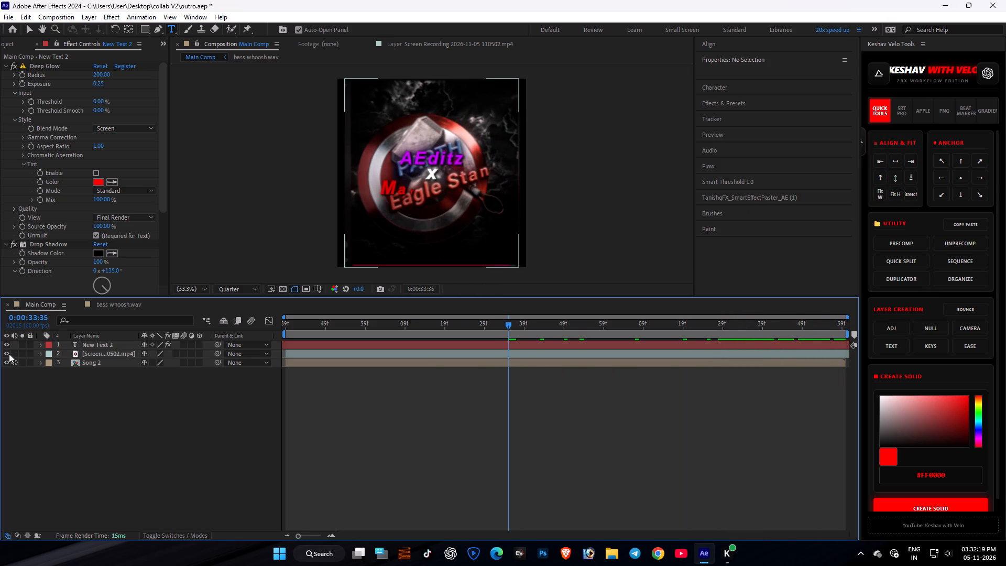
pyautogui.click(9, 354)
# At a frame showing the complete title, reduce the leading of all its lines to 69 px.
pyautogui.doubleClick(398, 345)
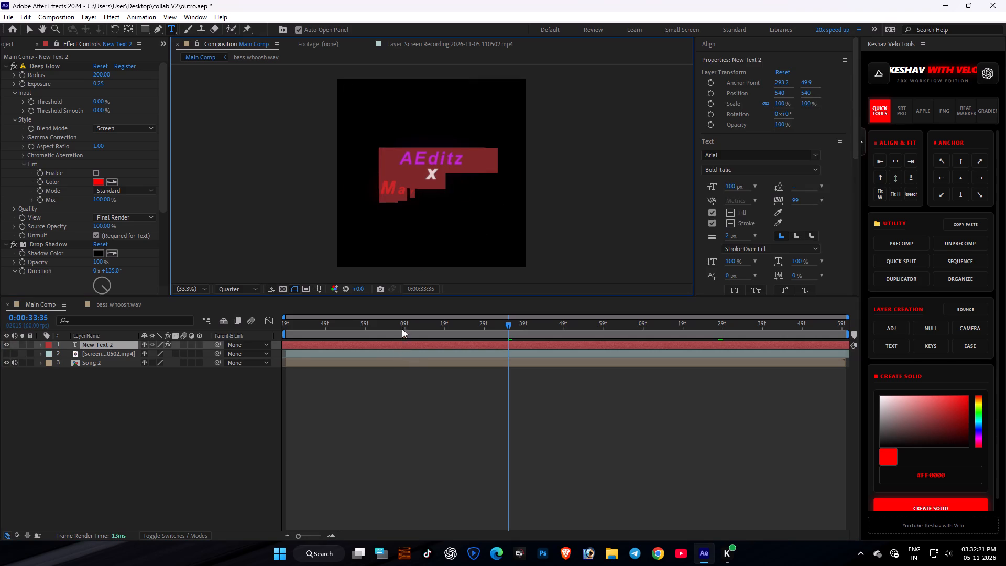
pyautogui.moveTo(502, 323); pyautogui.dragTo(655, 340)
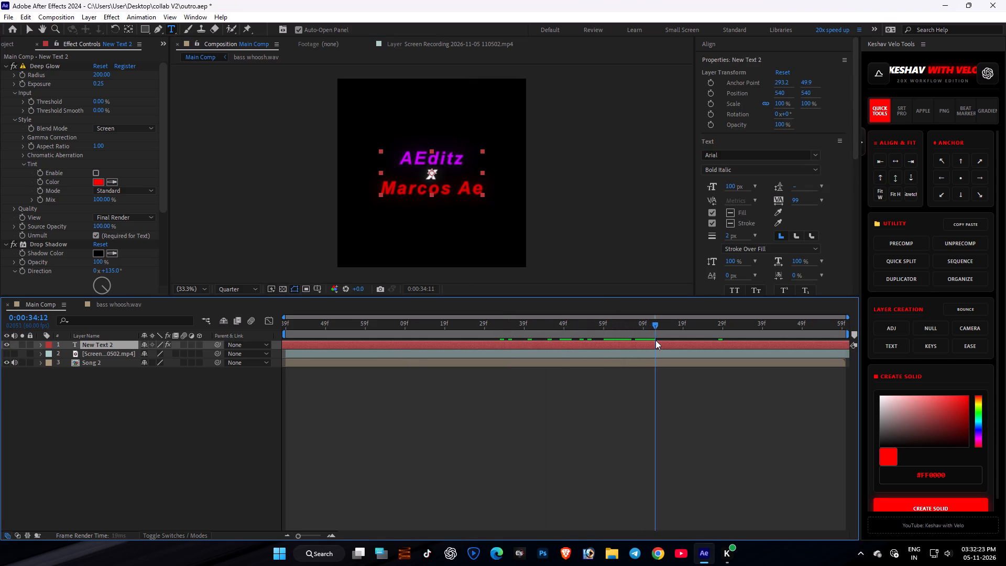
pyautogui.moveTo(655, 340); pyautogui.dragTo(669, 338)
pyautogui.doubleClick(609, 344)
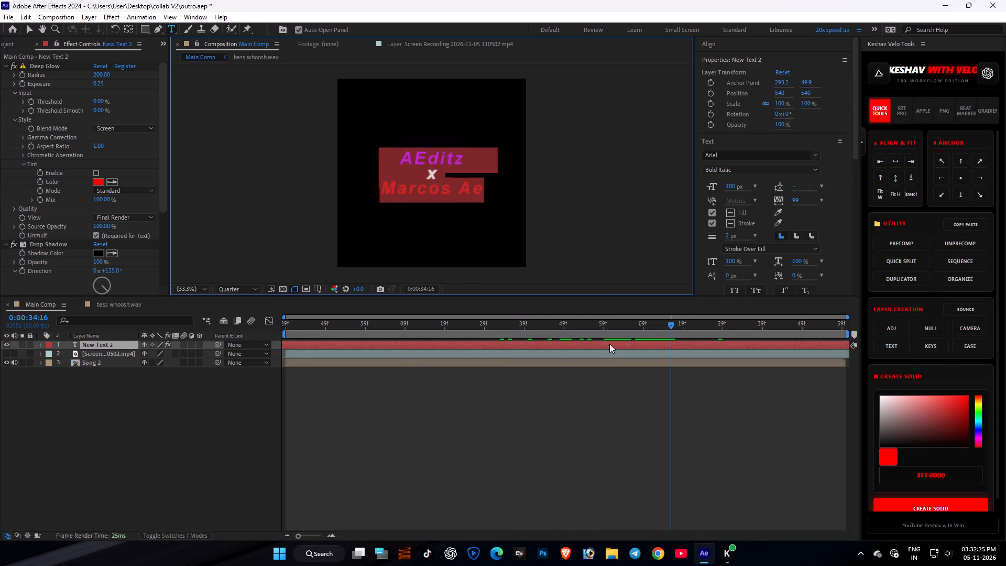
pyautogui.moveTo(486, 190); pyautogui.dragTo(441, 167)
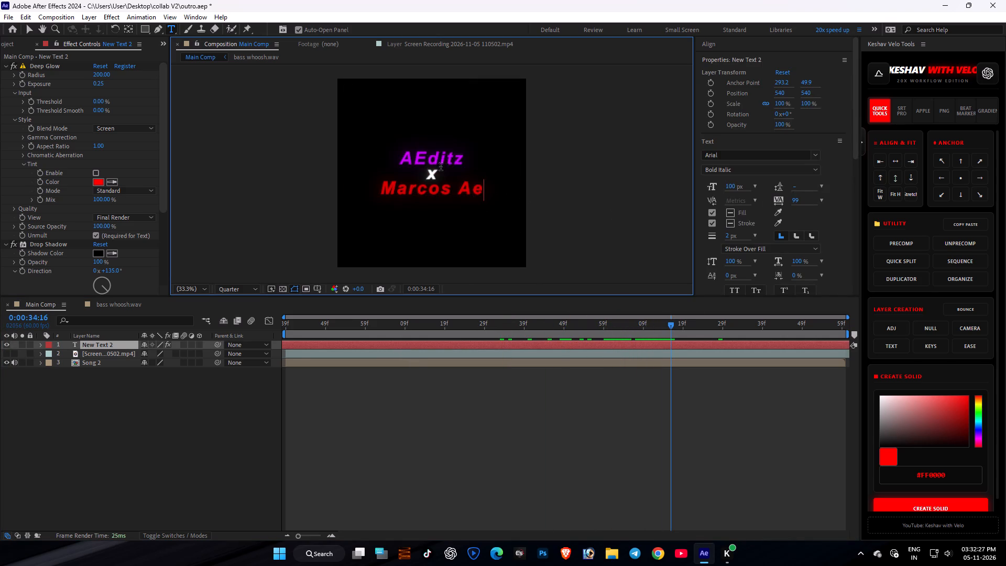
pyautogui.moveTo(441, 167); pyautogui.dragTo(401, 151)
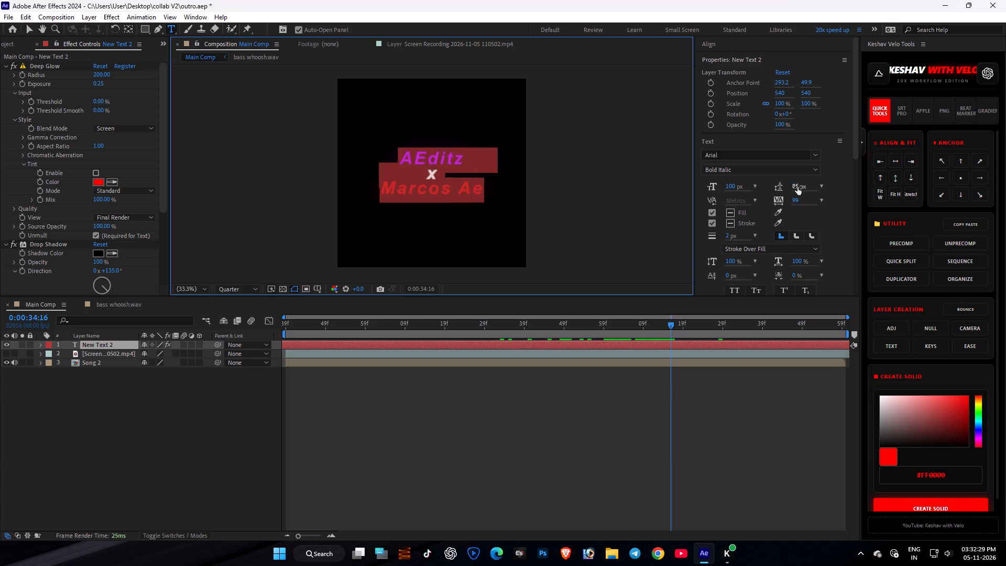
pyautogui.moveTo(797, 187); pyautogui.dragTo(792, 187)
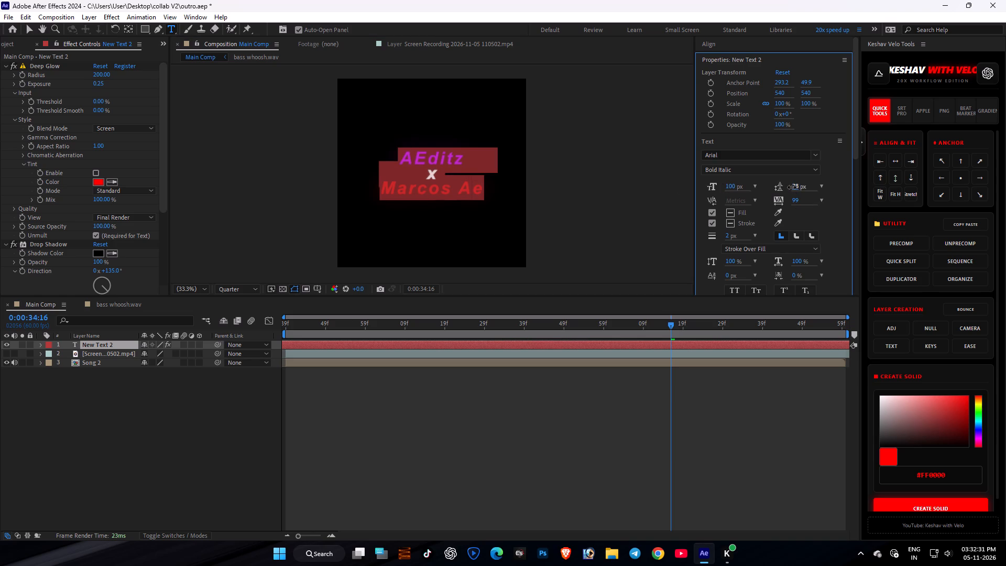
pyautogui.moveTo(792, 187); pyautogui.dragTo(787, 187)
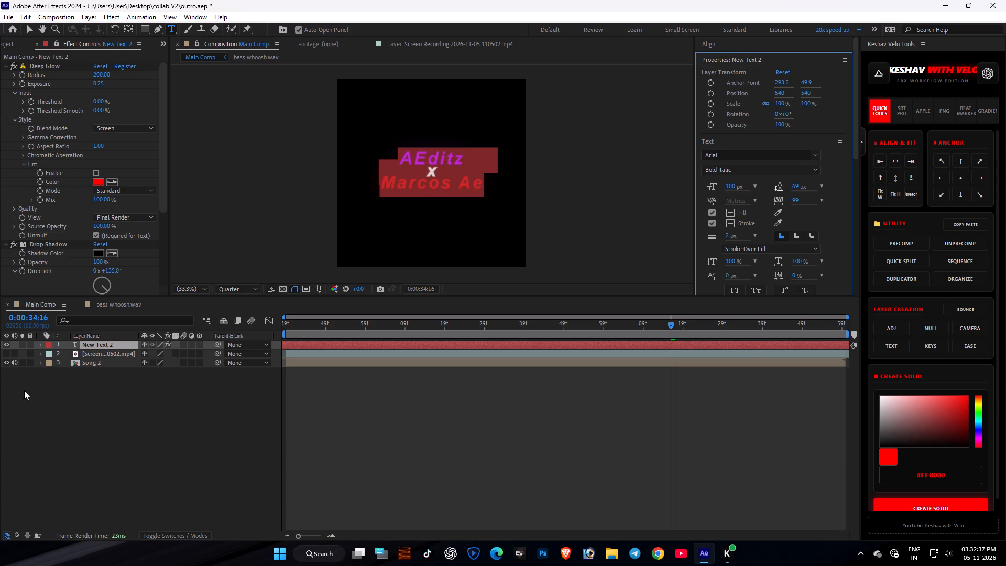
# Check the title's line spacing against the screen recording over several frames, showing that layer only for the comparison.
pyautogui.click(6, 354)
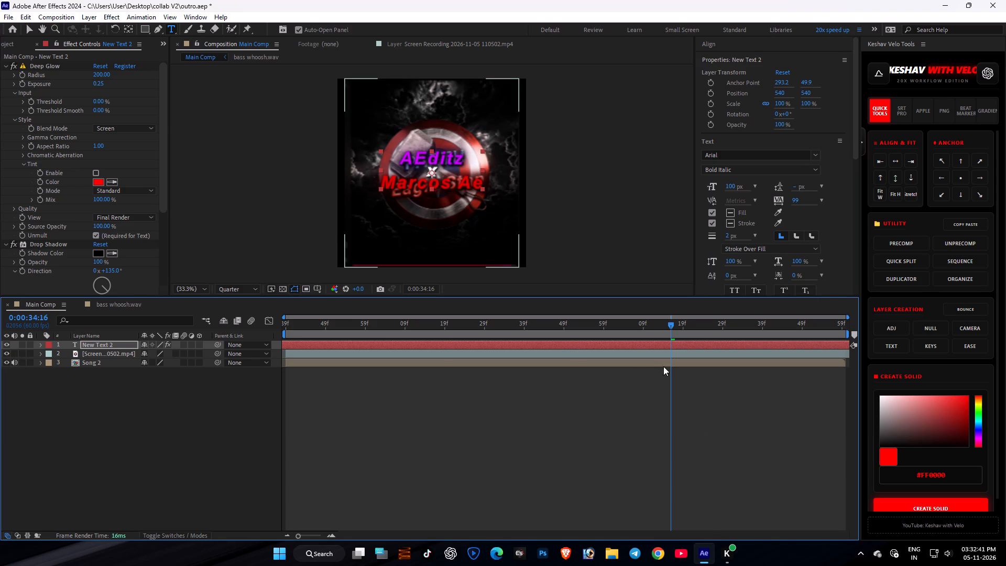
pyautogui.moveTo(673, 323); pyautogui.dragTo(742, 334)
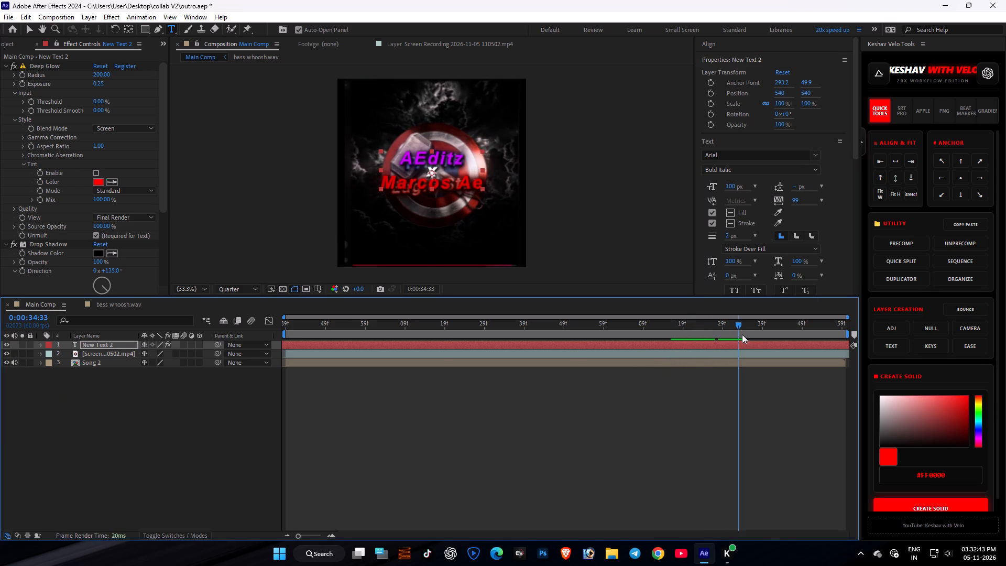
pyautogui.moveTo(742, 334); pyautogui.dragTo(662, 333)
pyautogui.click(8, 353)
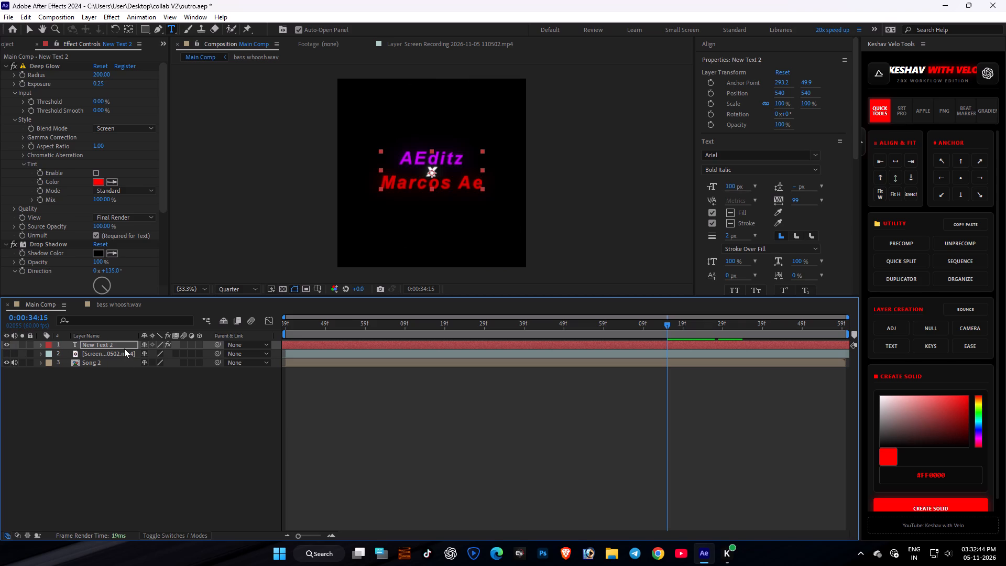
# Set the leading of all lines in the New Text 2 title to 75 px.
pyautogui.doubleClick(117, 346)
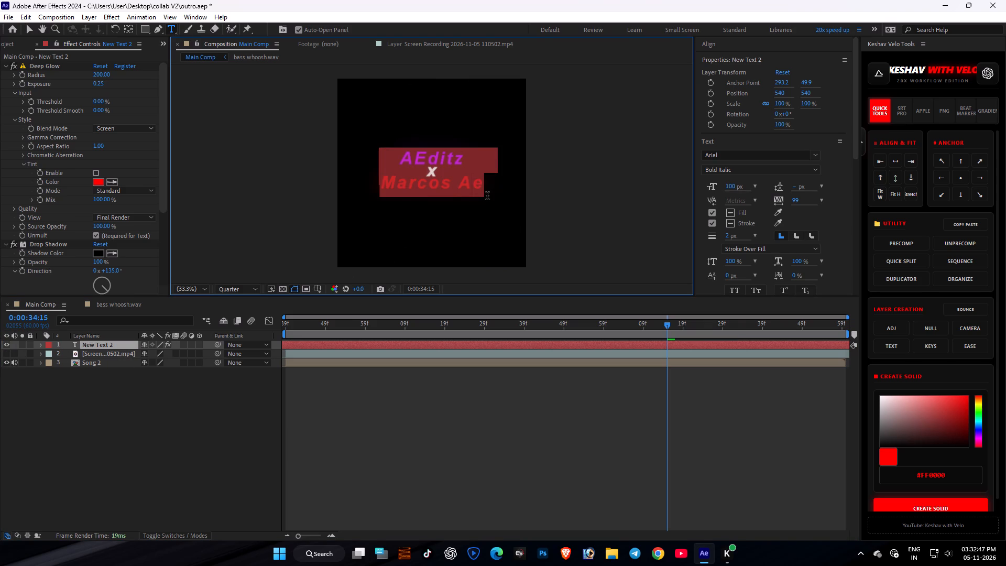
pyautogui.moveTo(487, 195); pyautogui.dragTo(402, 167)
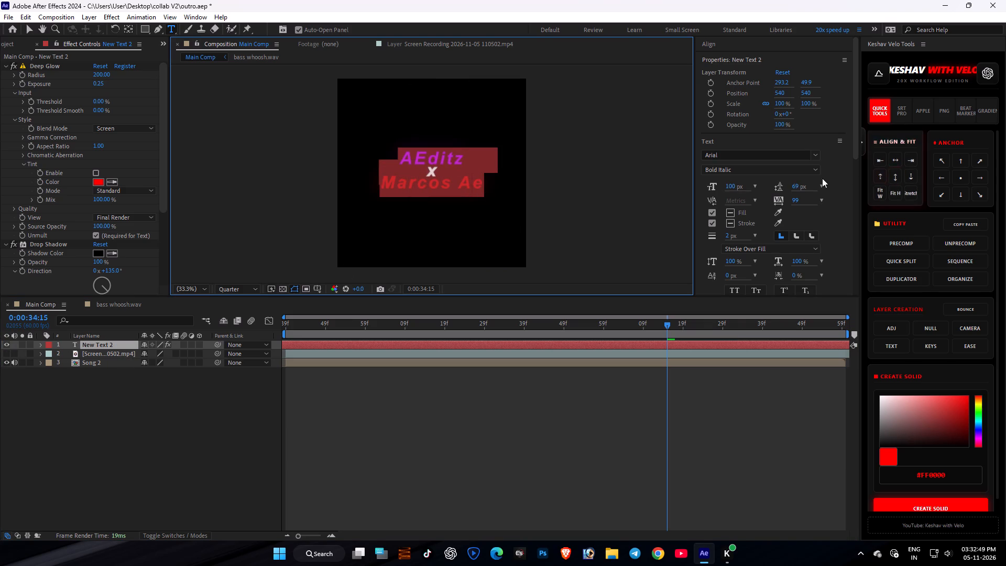
pyautogui.click(799, 183)
pyautogui.press('7')
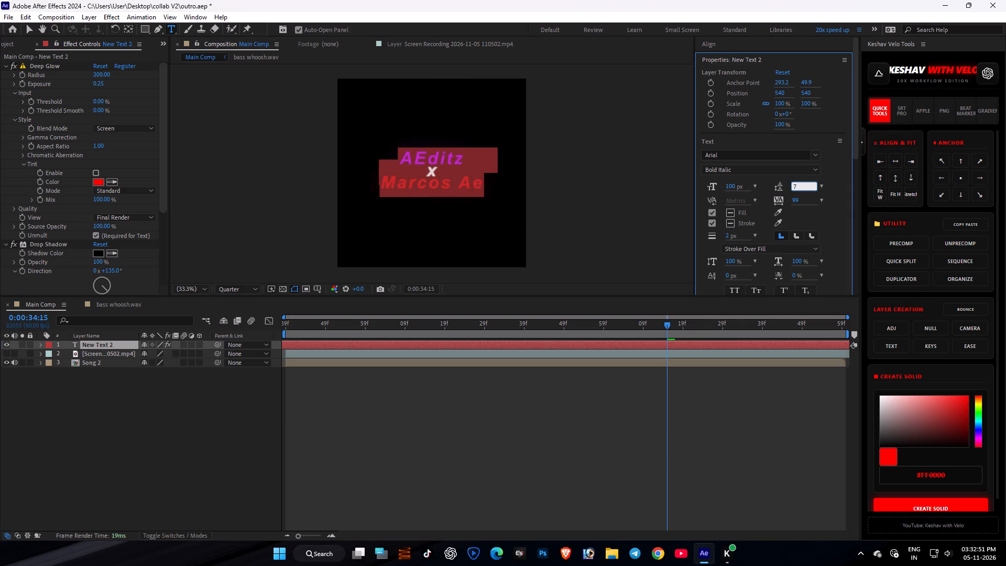
pyautogui.press('5')
pyautogui.press('Return')
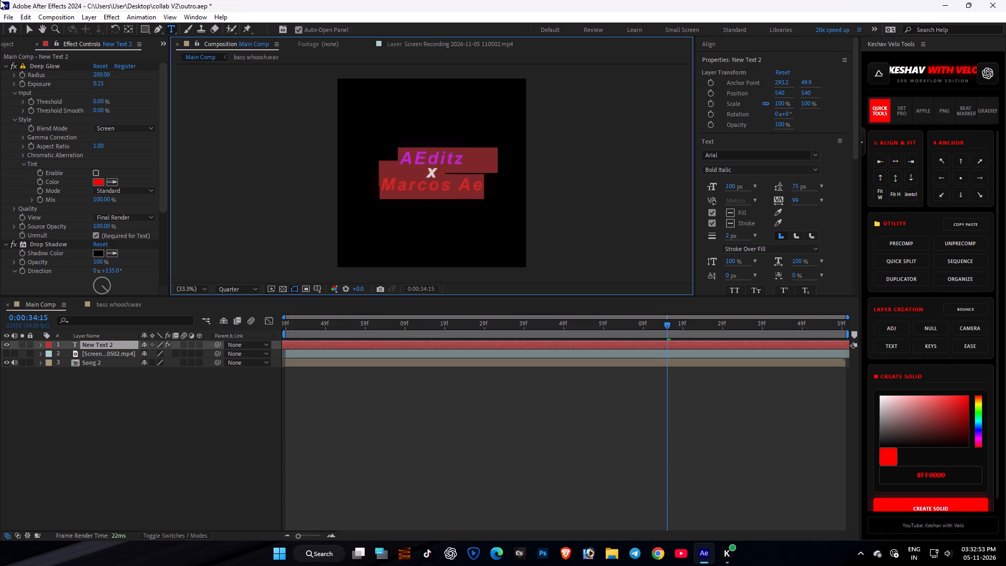
pyautogui.click(161, 417)
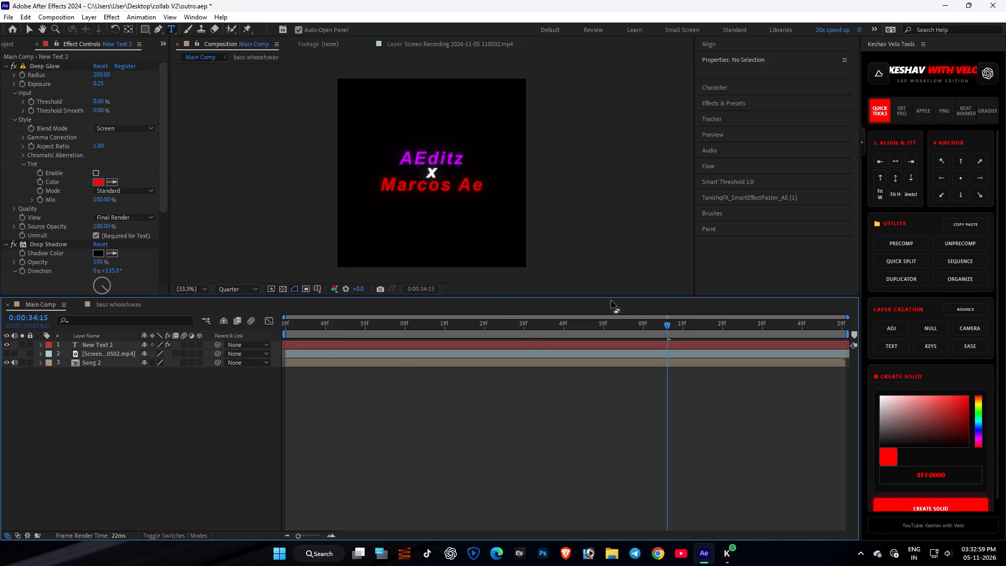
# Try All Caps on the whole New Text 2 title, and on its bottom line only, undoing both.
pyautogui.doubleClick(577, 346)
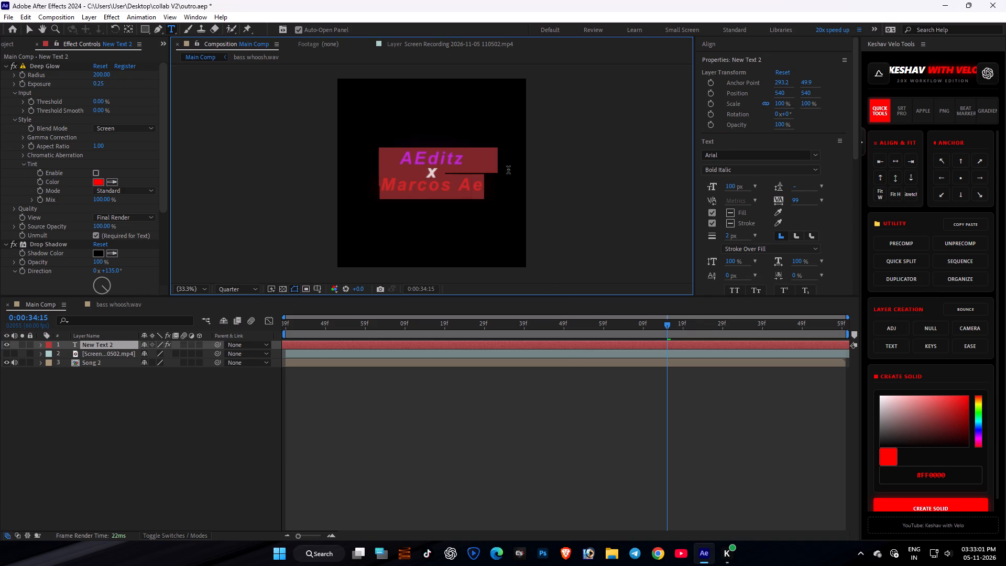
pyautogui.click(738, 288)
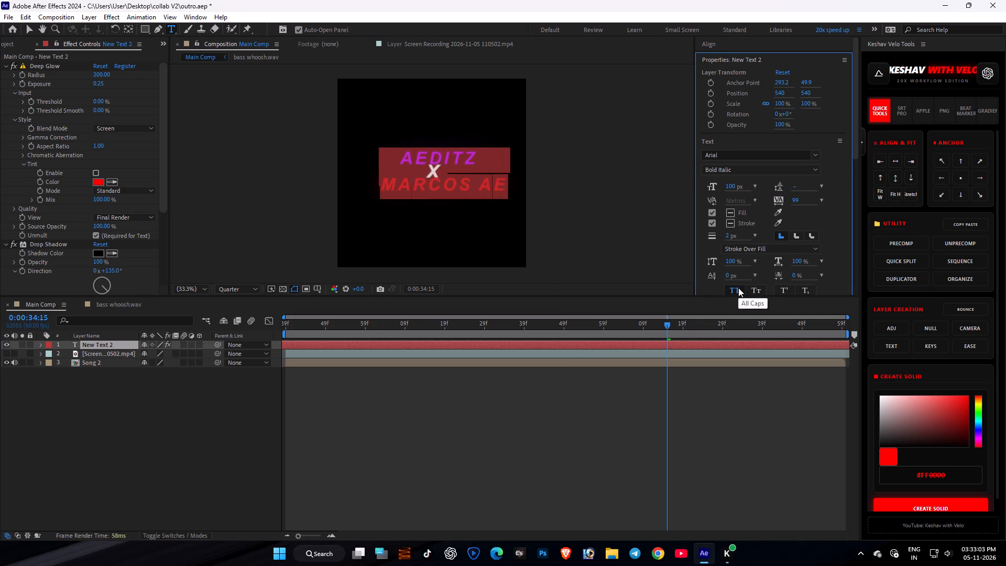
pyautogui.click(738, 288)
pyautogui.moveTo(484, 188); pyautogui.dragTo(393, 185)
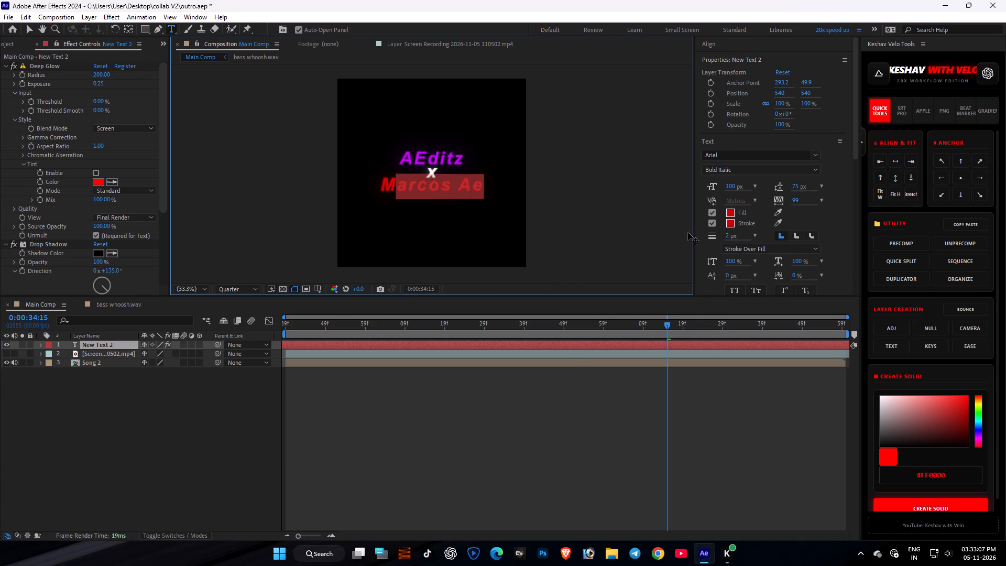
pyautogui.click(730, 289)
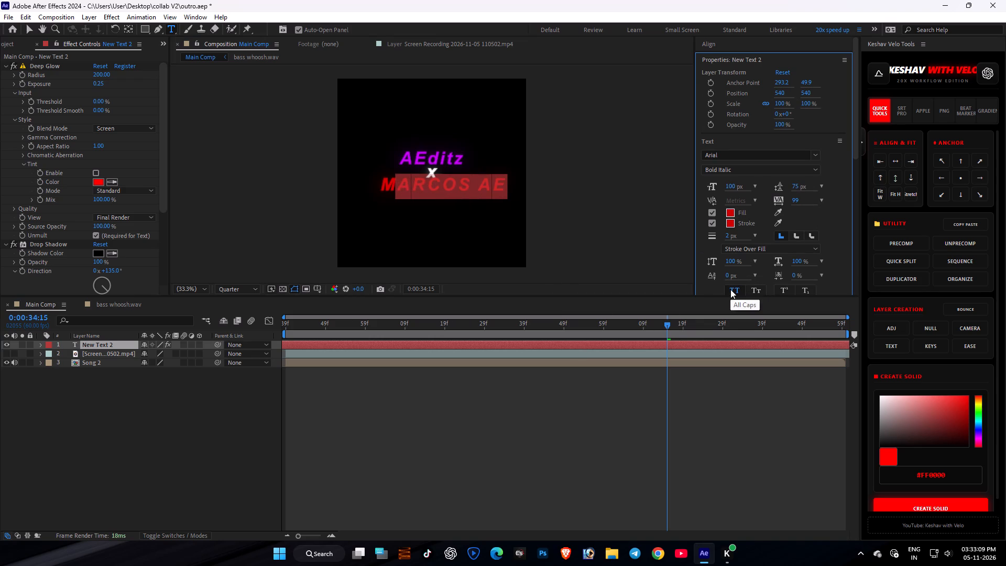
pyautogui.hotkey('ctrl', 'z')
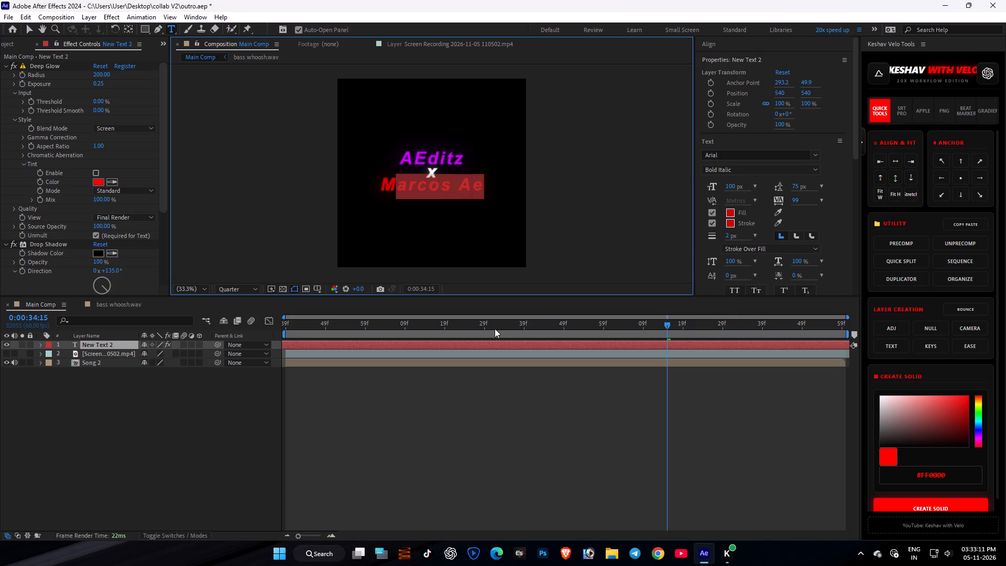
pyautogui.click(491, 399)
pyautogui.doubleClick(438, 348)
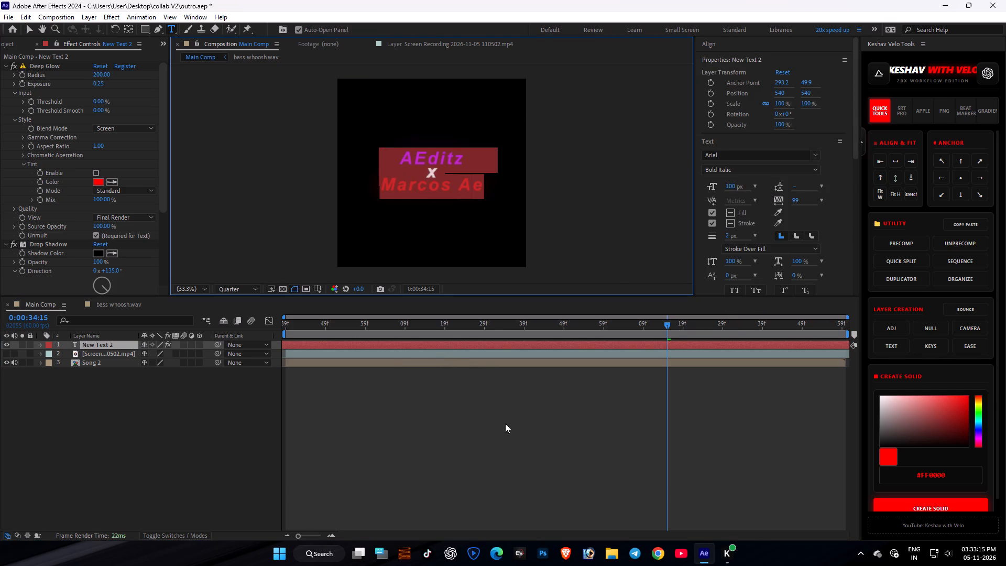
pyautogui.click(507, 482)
# Save the project.
pyautogui.hotkey('ctrl', 's')
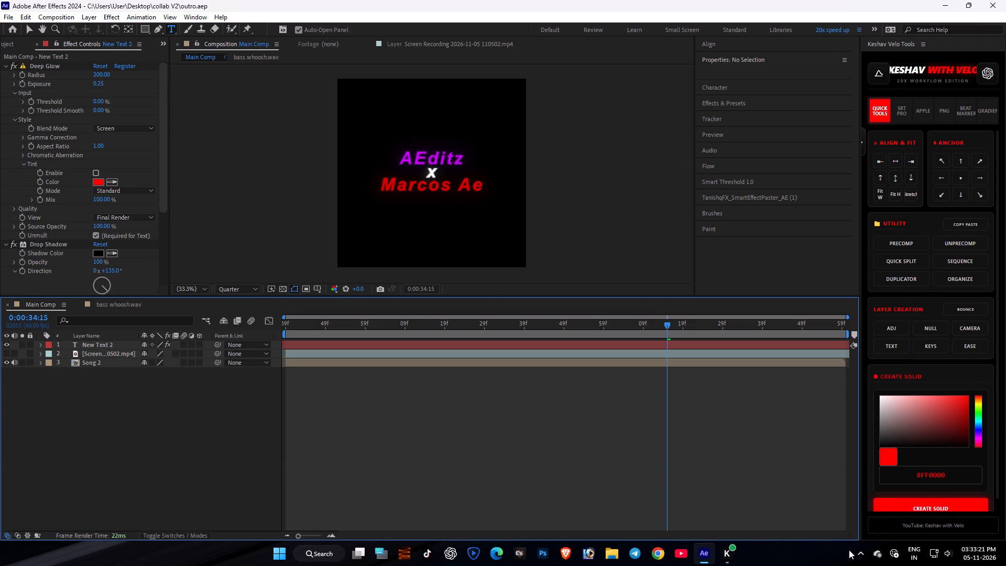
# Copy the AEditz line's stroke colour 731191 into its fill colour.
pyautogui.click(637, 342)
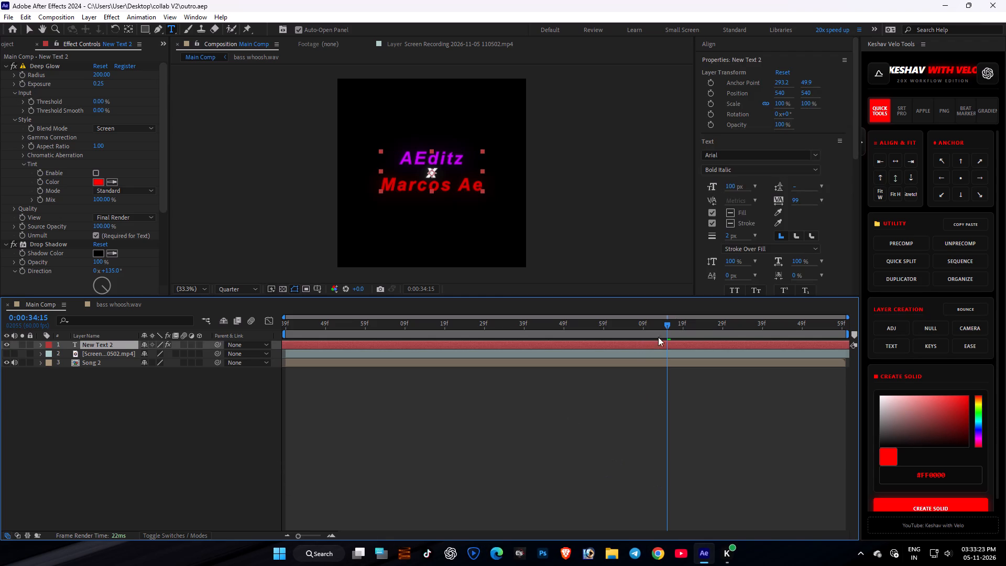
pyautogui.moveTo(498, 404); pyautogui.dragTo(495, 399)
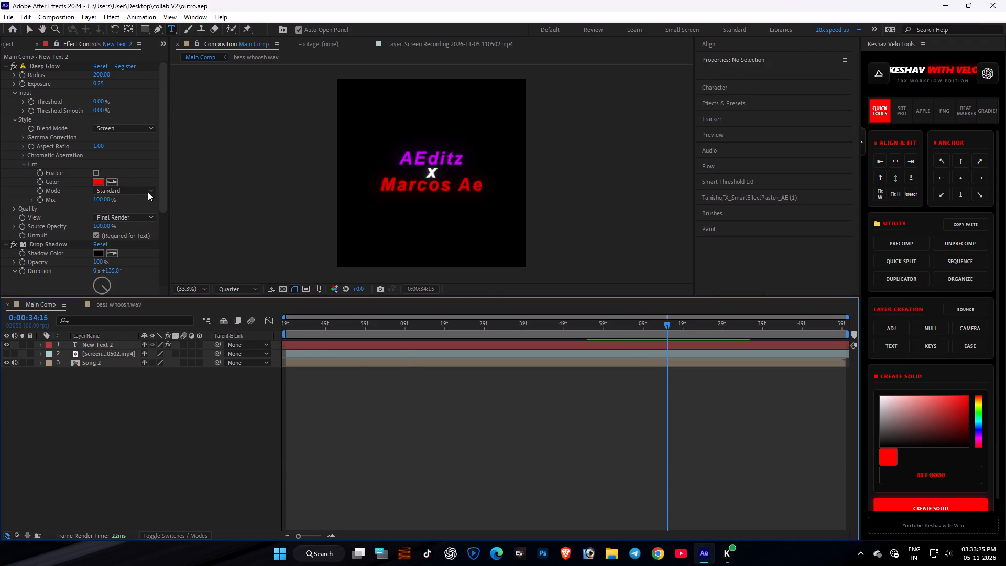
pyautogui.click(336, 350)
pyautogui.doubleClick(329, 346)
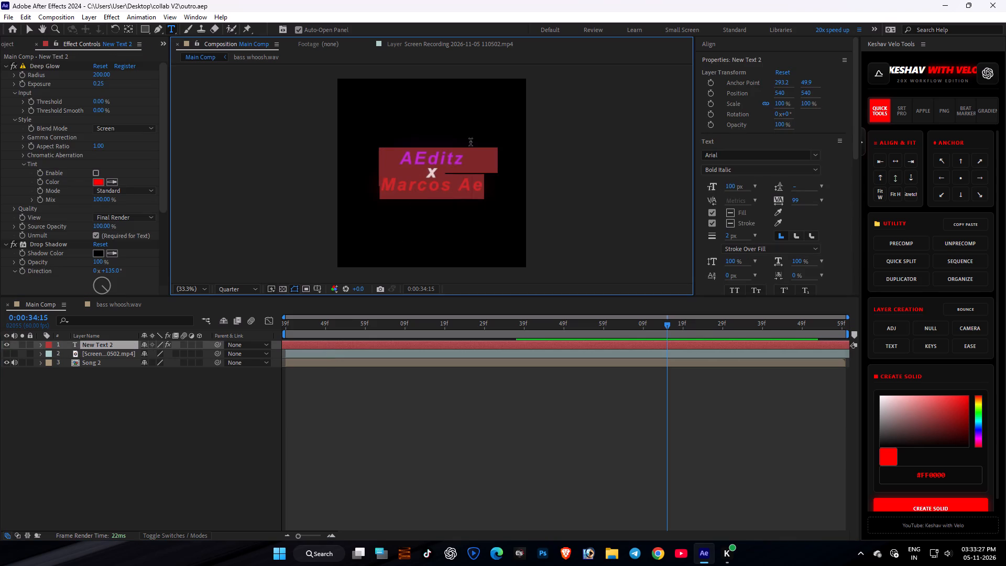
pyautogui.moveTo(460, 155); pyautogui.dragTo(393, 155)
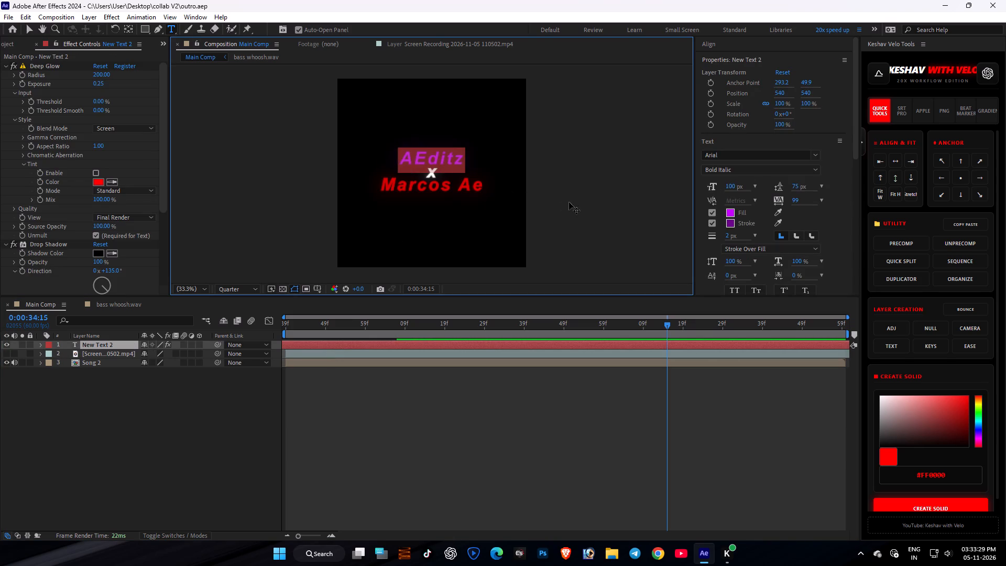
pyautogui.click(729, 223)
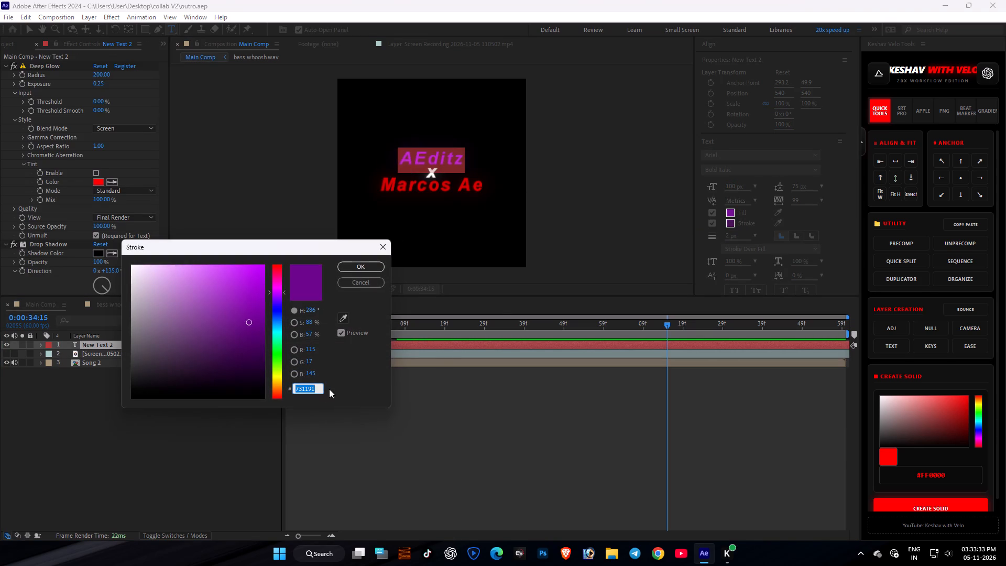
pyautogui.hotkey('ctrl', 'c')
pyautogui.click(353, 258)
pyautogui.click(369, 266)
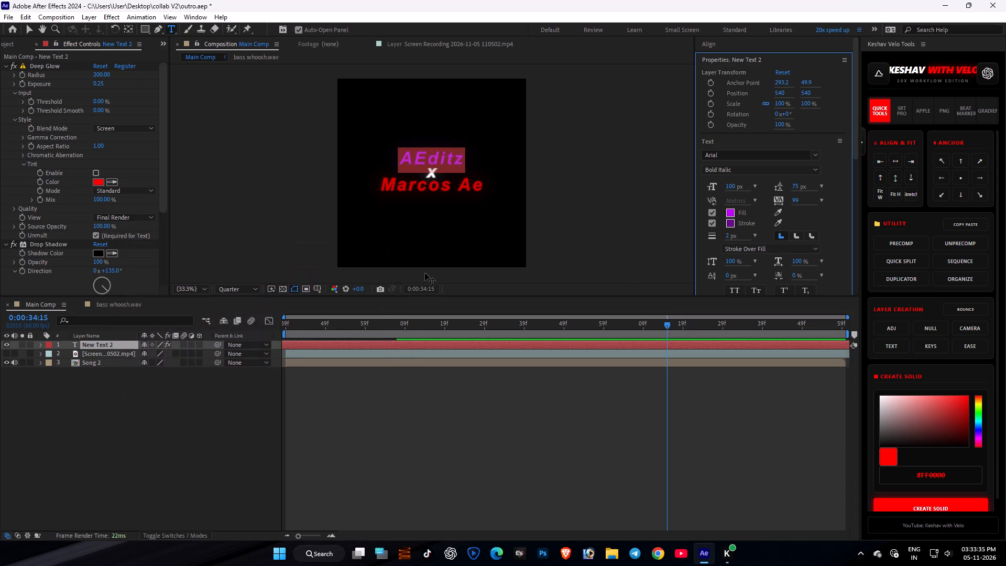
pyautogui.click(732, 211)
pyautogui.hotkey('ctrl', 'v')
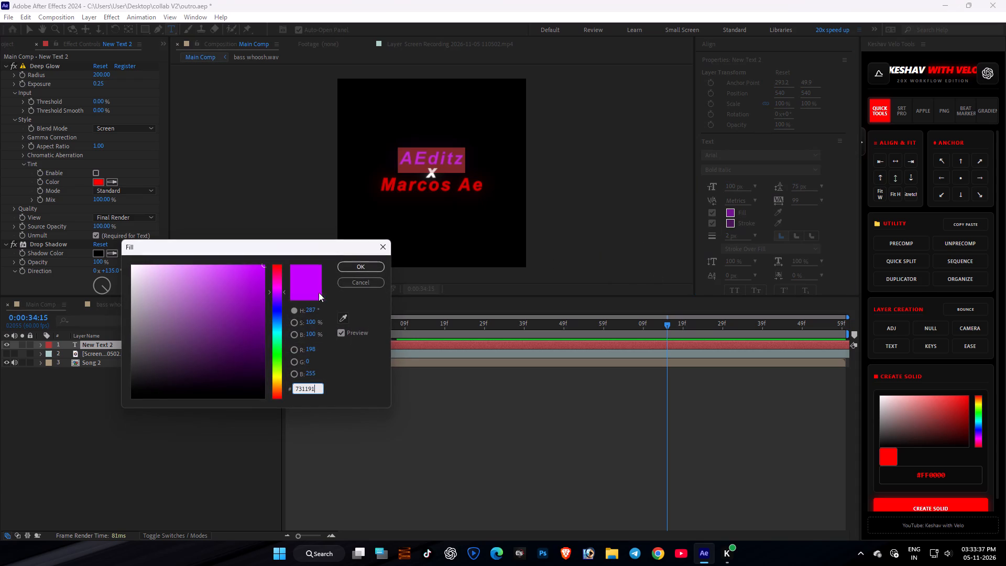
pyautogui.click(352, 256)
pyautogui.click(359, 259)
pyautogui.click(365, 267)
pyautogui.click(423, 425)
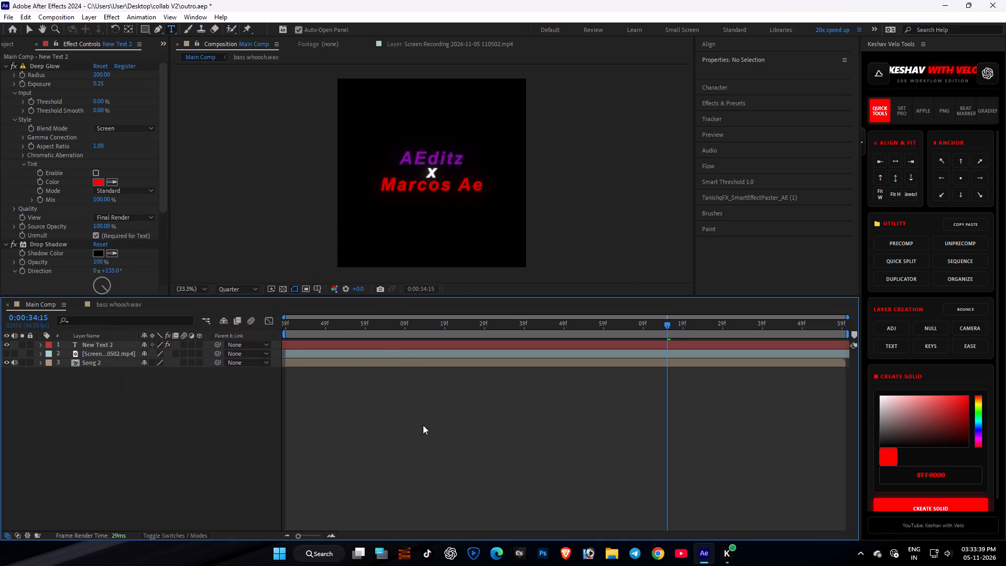
# Brighten the fill of the title's AEditz line to purple 9500C2 and copy that colour code.
pyautogui.doubleClick(419, 346)
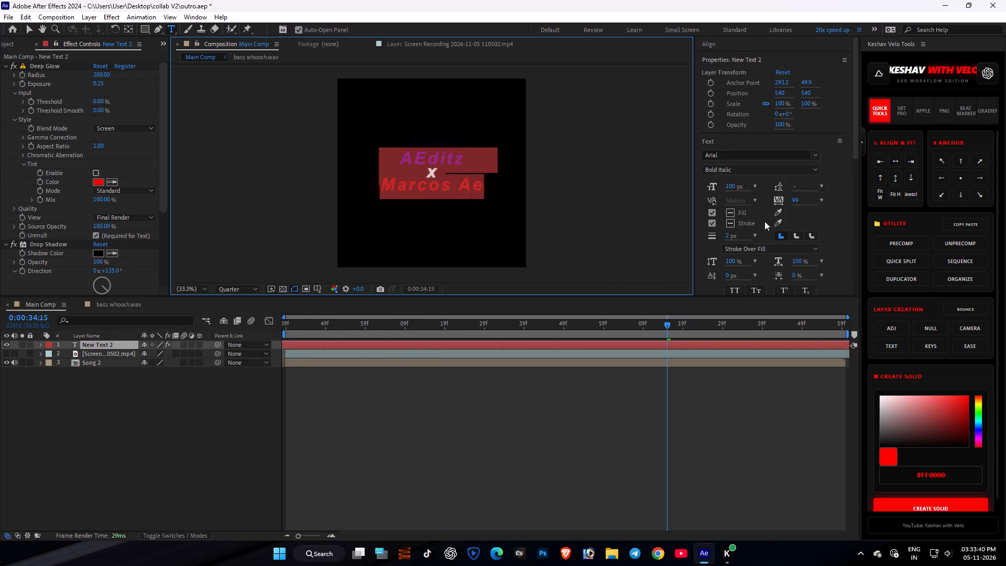
pyautogui.moveTo(461, 166); pyautogui.dragTo(419, 157)
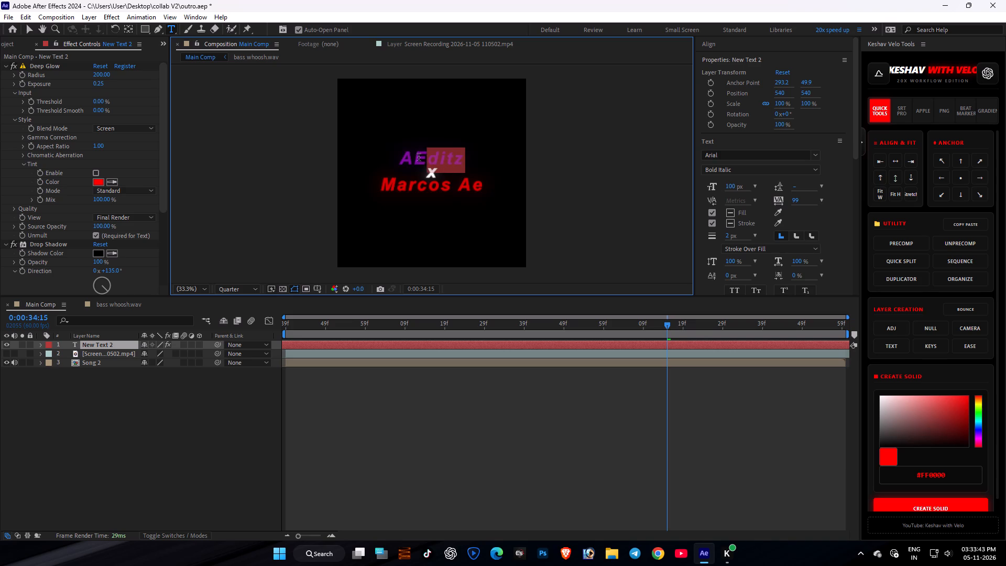
pyautogui.moveTo(419, 157); pyautogui.dragTo(390, 156)
pyautogui.moveTo(402, 155); pyautogui.dragTo(467, 152)
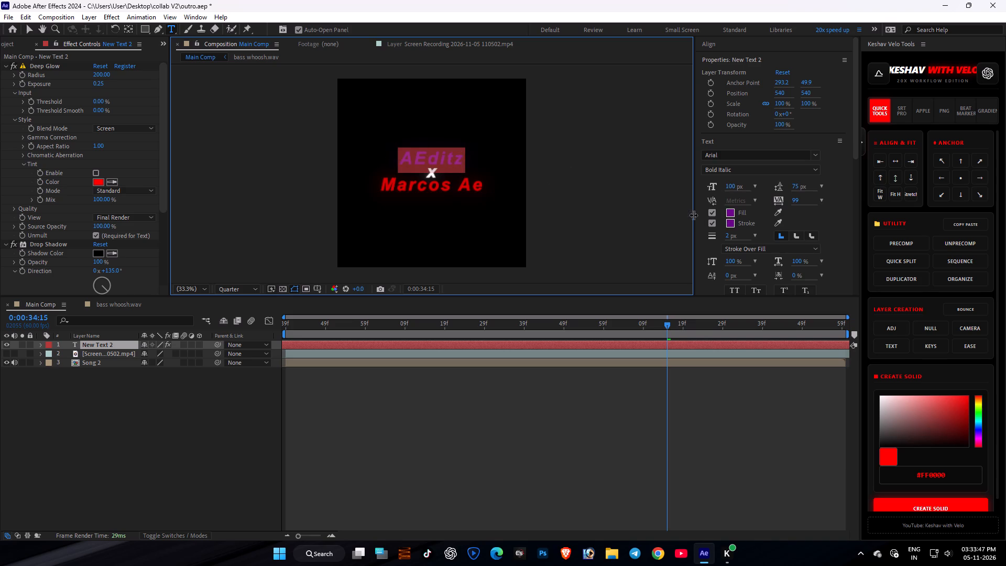
pyautogui.click(730, 215)
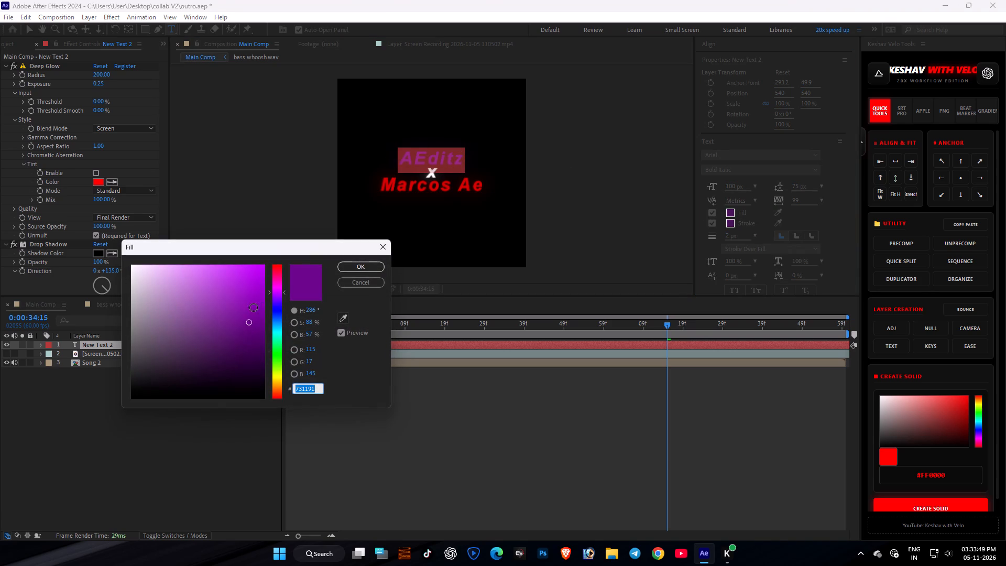
pyautogui.moveTo(251, 315); pyautogui.dragTo(273, 297)
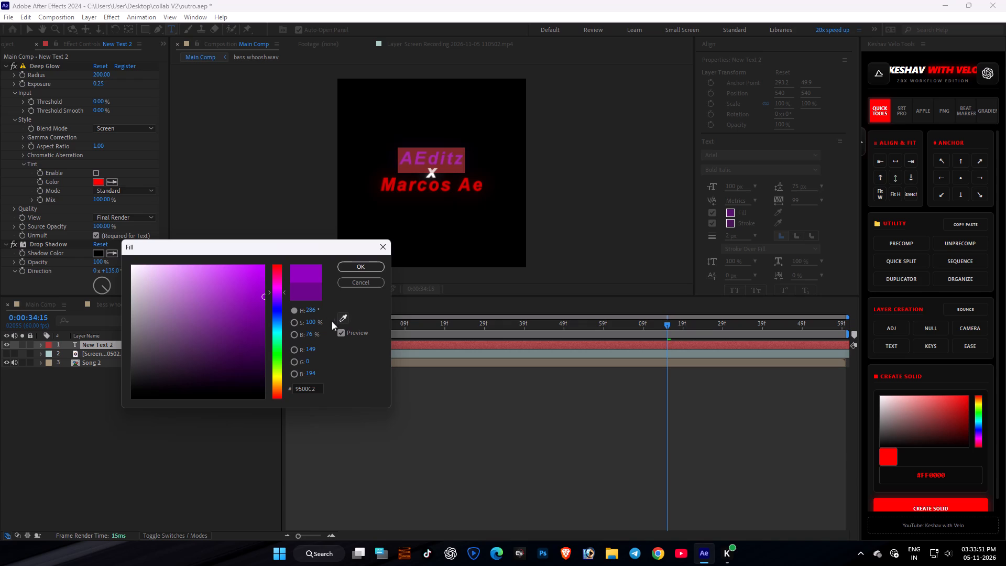
pyautogui.click(309, 387)
pyautogui.hotkey('ctrl', 'a')
pyautogui.hotkey('ctrl', 'c')
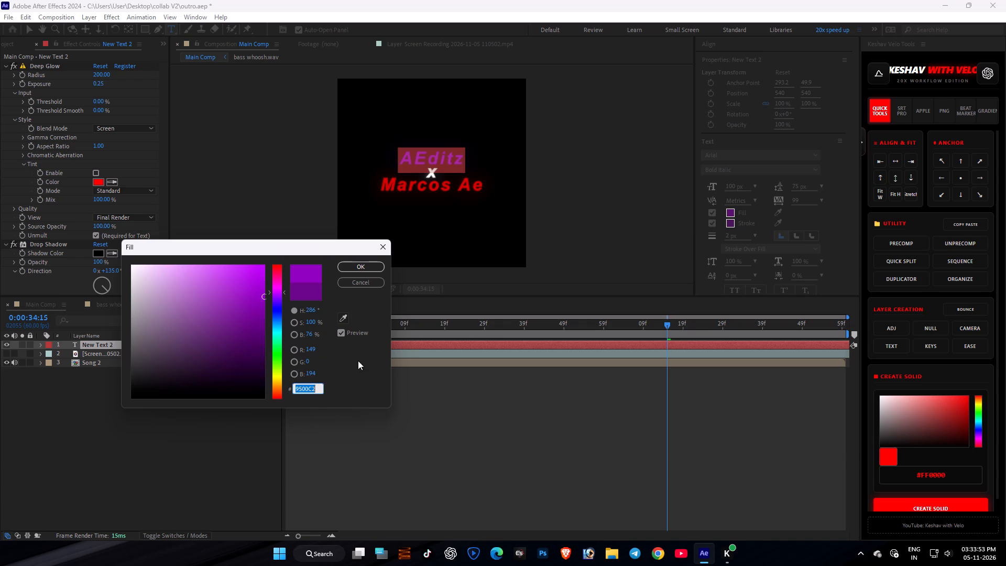
pyautogui.hotkey('ctrl', 'c')
pyautogui.click(354, 267)
# Set the AEditz line's stroke colour to 9500C2 to match its fill.
pyautogui.click(730, 222)
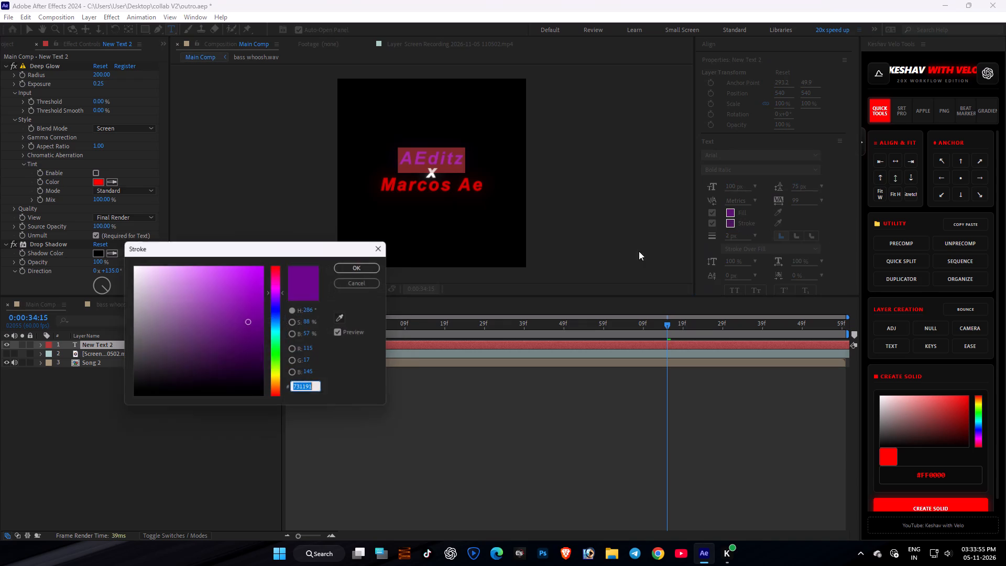
pyautogui.hotkey('ctrl', 'v')
pyautogui.click(373, 265)
pyautogui.click(474, 449)
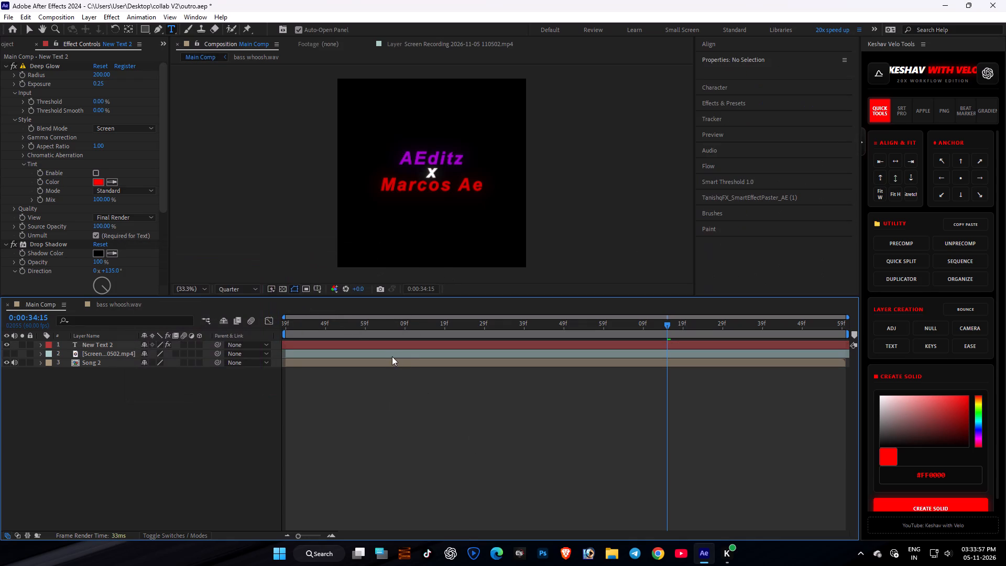
# With the time at the outro's start, 0:00:32:39, import the Gemini shield PNG from the Downloads folder.
pyautogui.moveTo(342, 330); pyautogui.dragTo(92, 339)
pyautogui.click(147, 398)
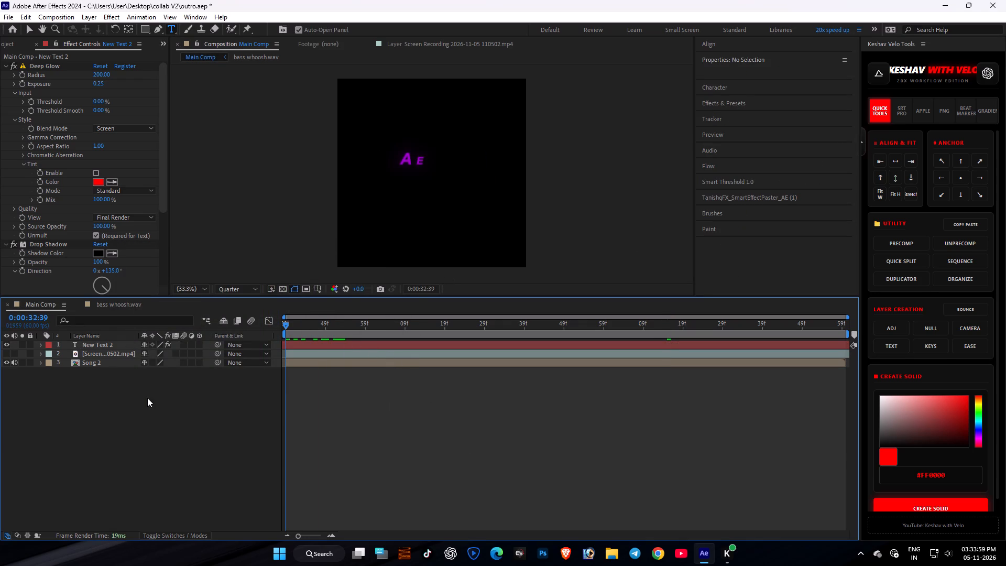
pyautogui.scroll(3, 30, 41)
pyautogui.click(65, 197)
pyautogui.scroll(1, 65, 197)
pyautogui.click(65, 197)
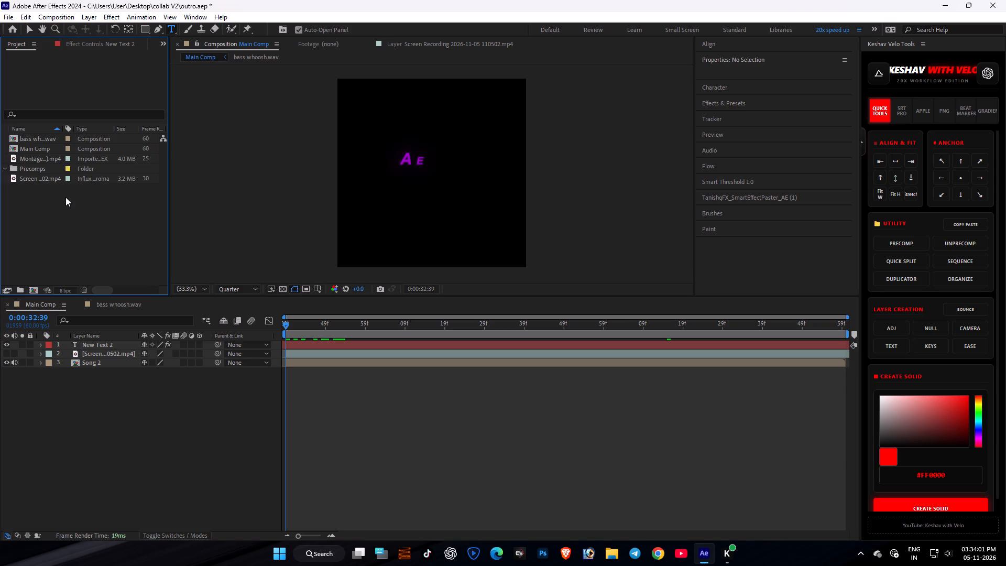
pyautogui.click(58, 238)
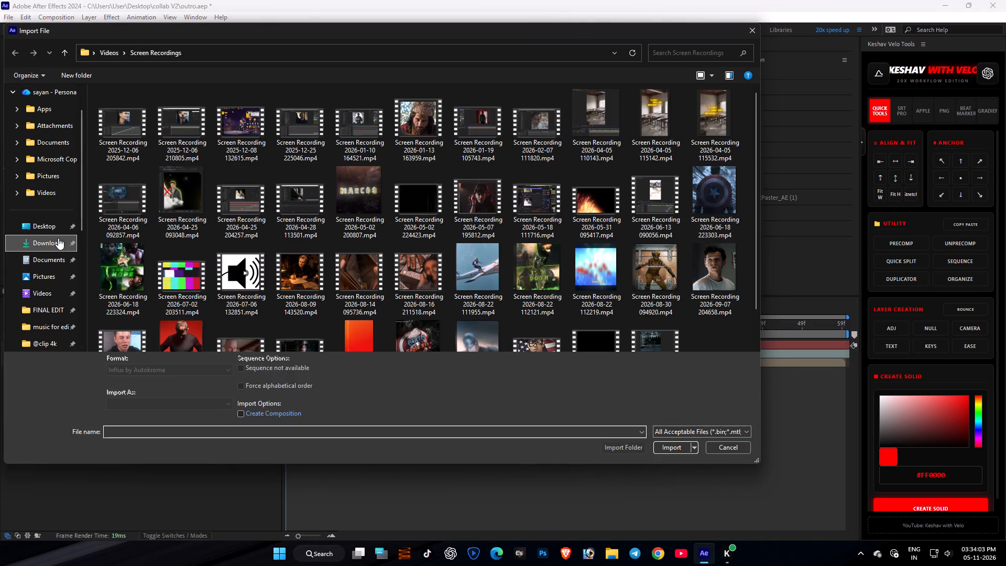
pyautogui.doubleClick(133, 126)
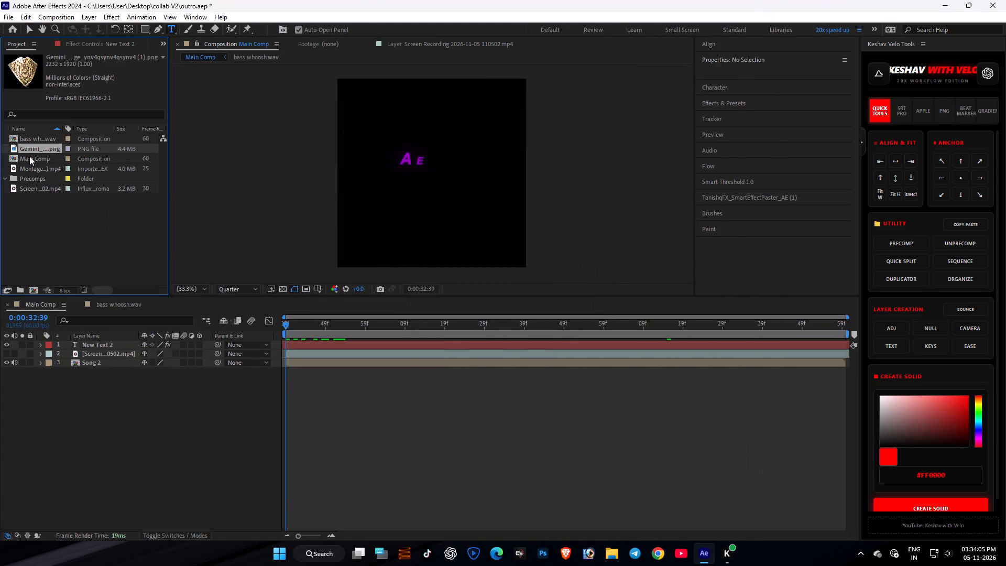
# Place the shield image directly above Song 2 in Main Comp, fit it to the composition height and preview it with the title.
pyautogui.moveTo(33, 150); pyautogui.dragTo(95, 358)
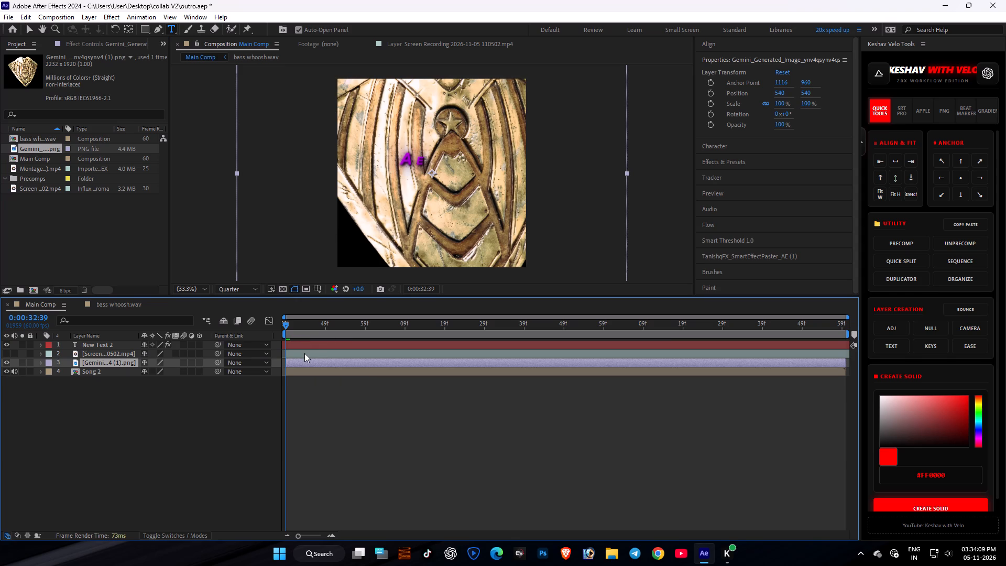
pyautogui.hotkey('ctrl', 'alt', 'shift', 'g')
pyautogui.click(344, 393)
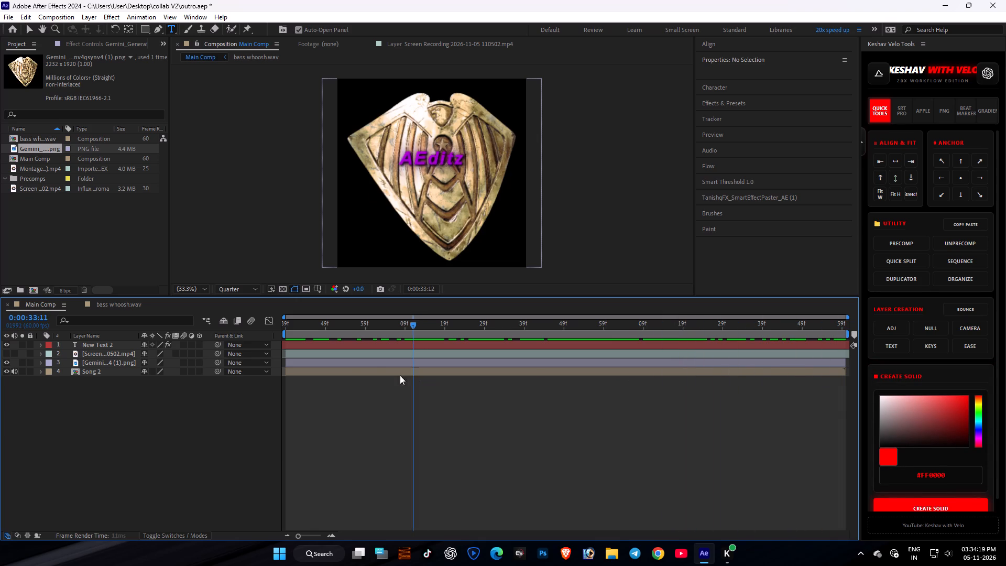
pyautogui.click(158, 467)
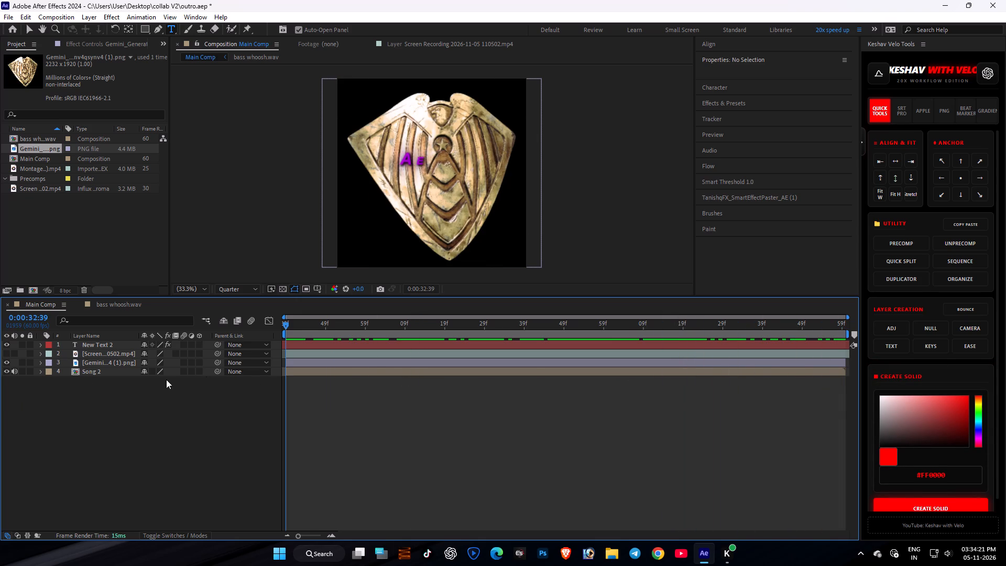
# Move the screen recording layer above New Text 2 to the top of the layer stack and make it visible.
pyautogui.click(113, 364)
pyautogui.click(100, 357)
pyautogui.moveTo(105, 355); pyautogui.dragTo(97, 340)
pyautogui.moveTo(108, 356); pyautogui.dragTo(94, 353)
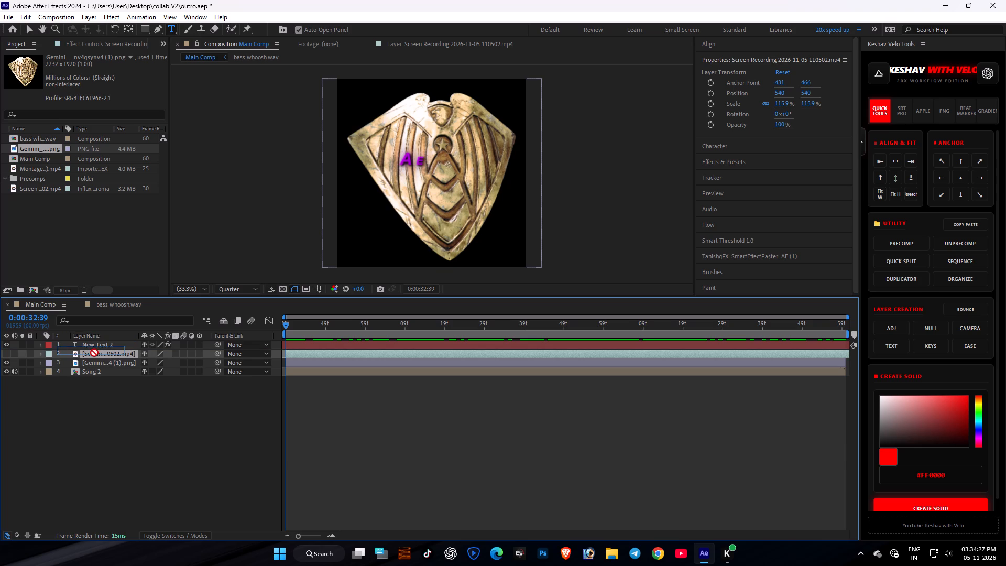
pyautogui.moveTo(94, 353); pyautogui.dragTo(64, 342)
pyautogui.click(4, 347)
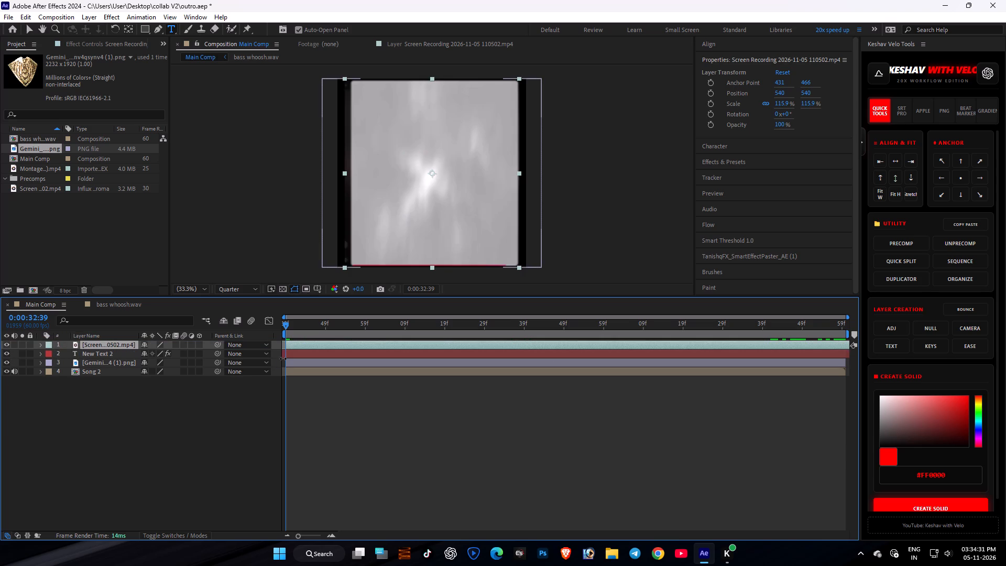
# Scale the screen recording layer to 52.9% and fit it into the composition's lower-left corner, at about 213.8, 839.9.
pyautogui.press('s')
pyautogui.click(157, 360)
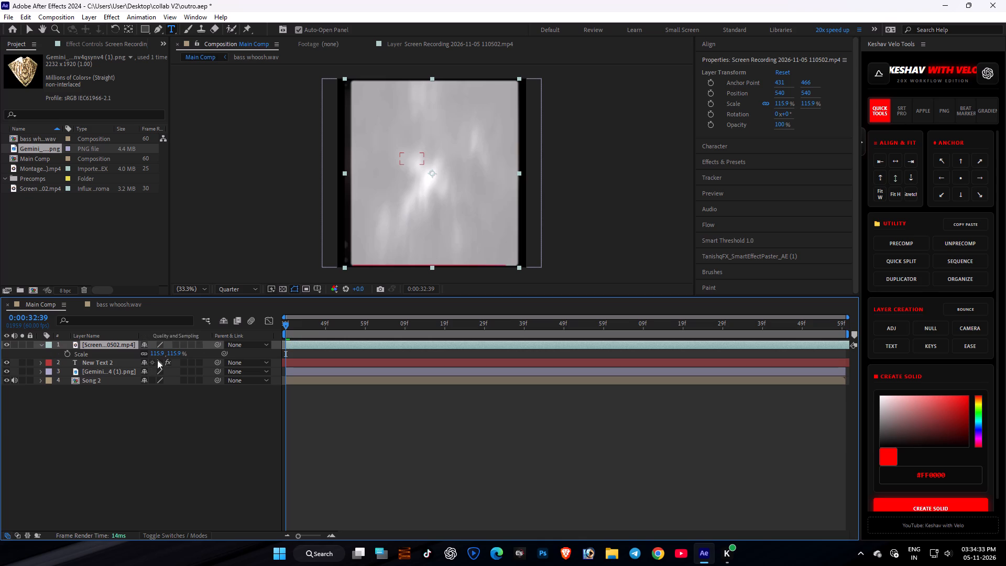
pyautogui.hotkey('ctrl', 'z')
pyautogui.moveTo(155, 355); pyautogui.dragTo(120, 345)
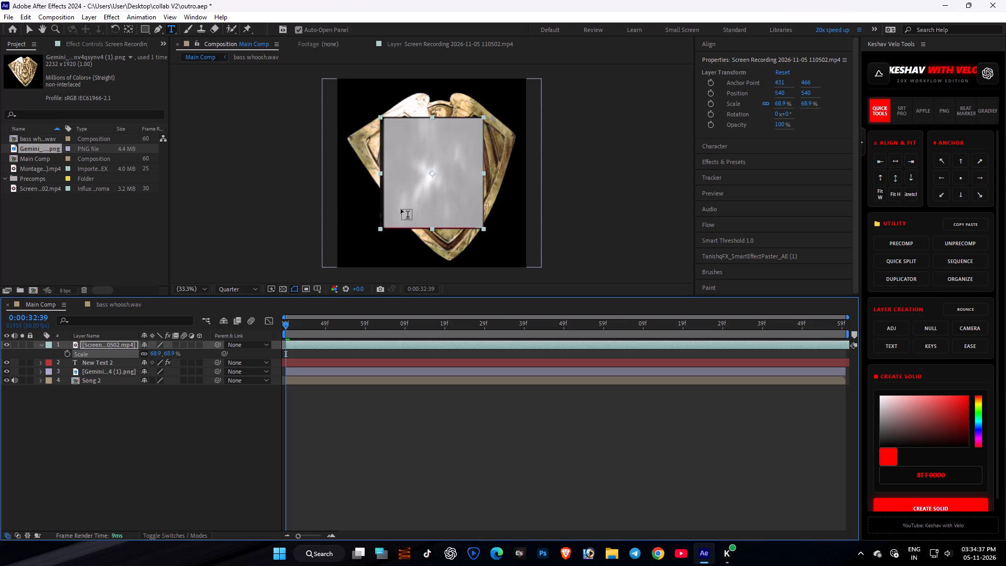
pyautogui.moveTo(401, 209); pyautogui.dragTo(387, 215)
pyautogui.hotkey('ctrl', 'z')
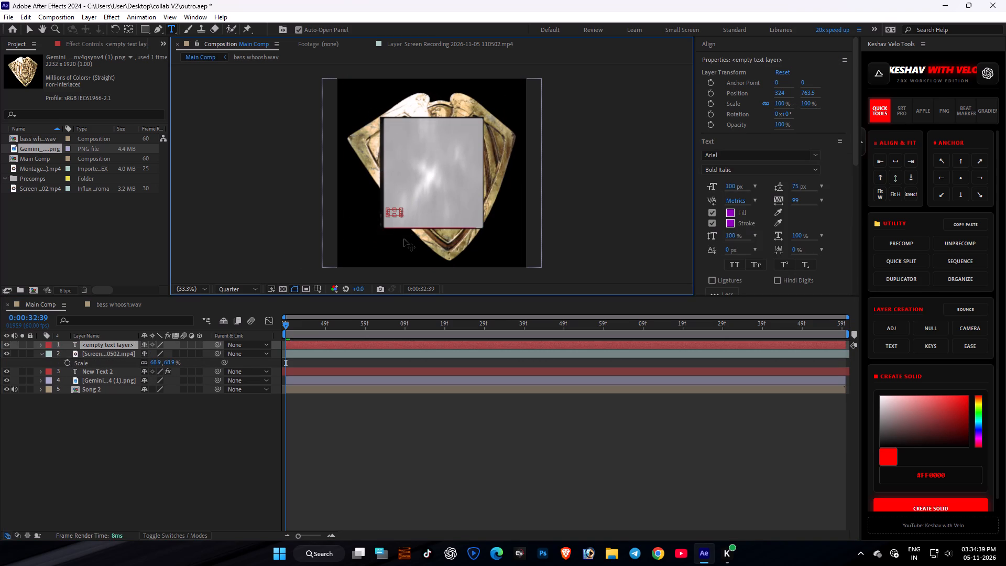
pyautogui.press('v')
pyautogui.moveTo(420, 214); pyautogui.dragTo(370, 254)
pyautogui.moveTo(158, 354); pyautogui.dragTo(139, 354)
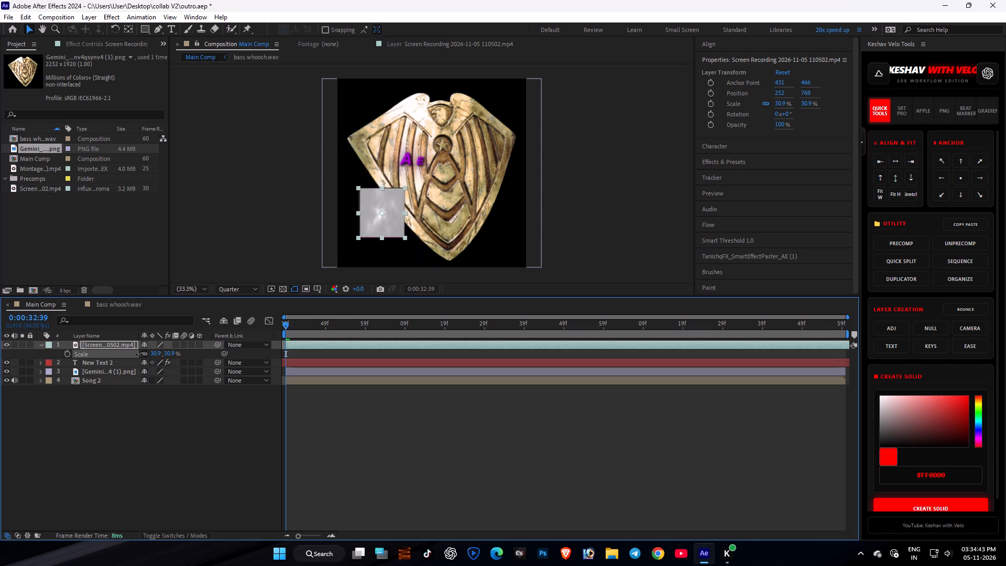
pyautogui.moveTo(139, 354); pyautogui.dragTo(150, 352)
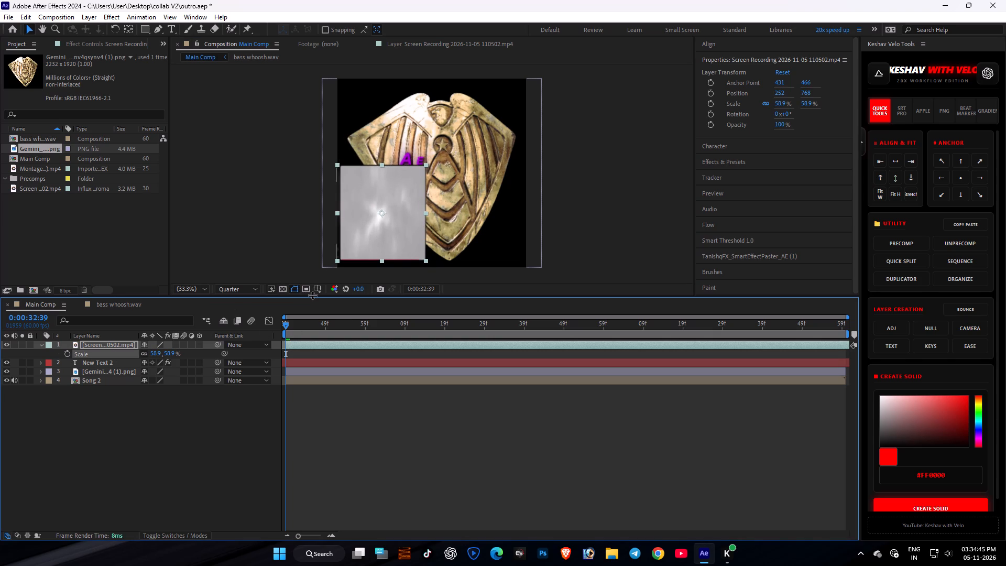
pyautogui.moveTo(312, 295); pyautogui.dragTo(316, 336)
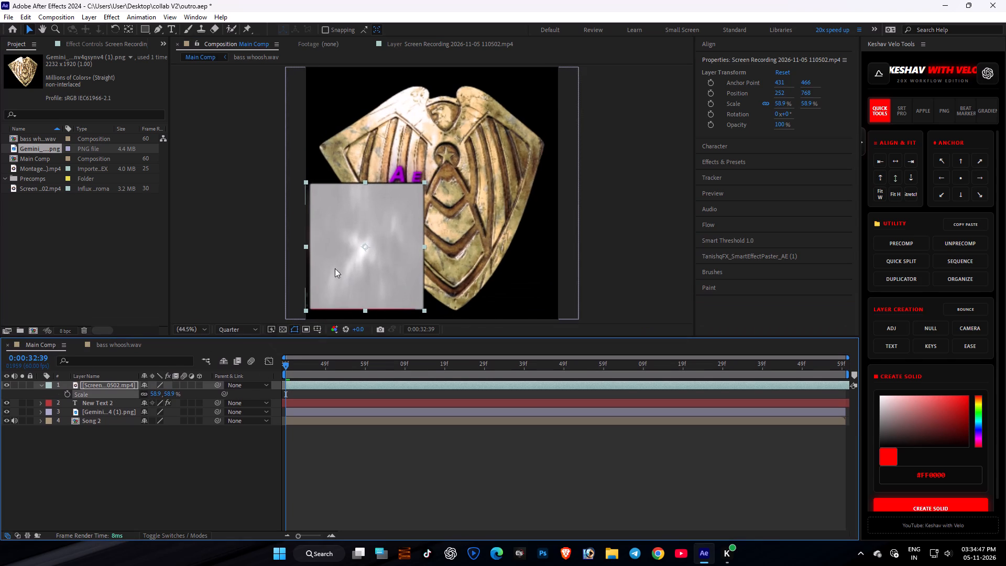
pyautogui.moveTo(347, 233); pyautogui.dragTo(344, 244)
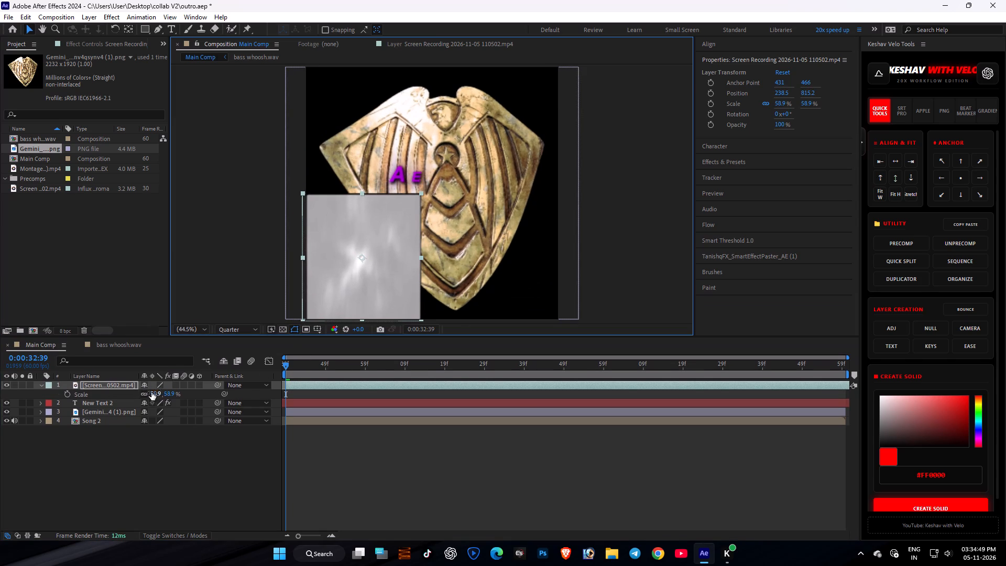
pyautogui.click(150, 394)
pyautogui.click(158, 393)
pyautogui.moveTo(364, 266); pyautogui.dragTo(358, 271)
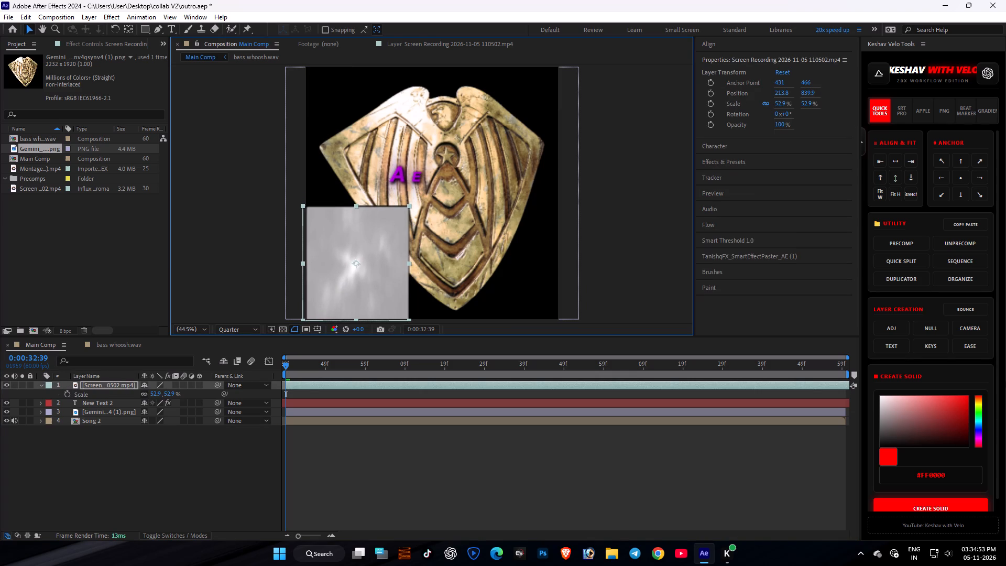
pyautogui.press('u')
pyautogui.click(175, 507)
# Scrub the outro repeatedly from 0:00:32:39 to compare the reference recording's title and background animation with the new title and shield.
pyautogui.scroll(1, 1005, 425)
pyautogui.press('space')
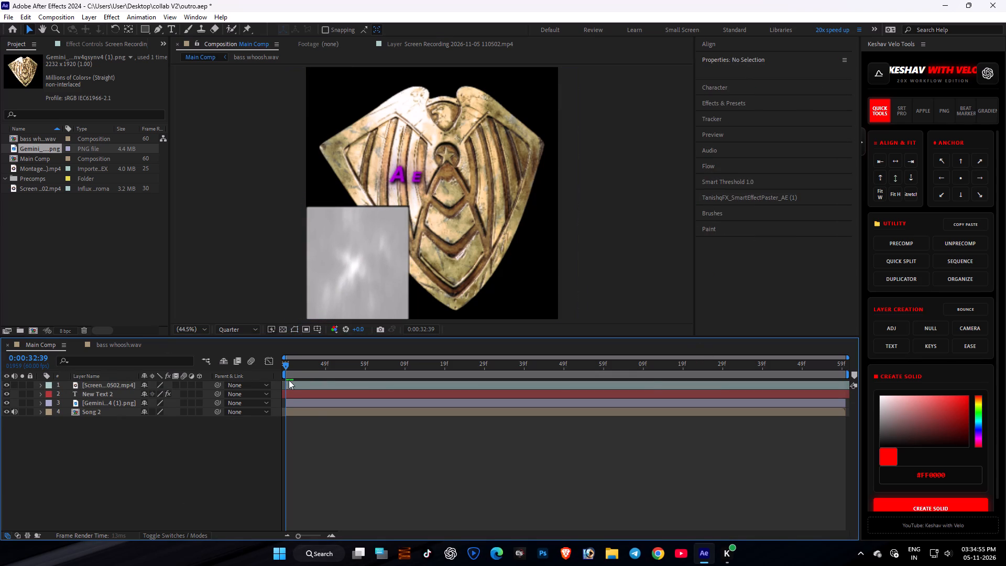
pyautogui.moveTo(294, 367); pyautogui.dragTo(415, 387)
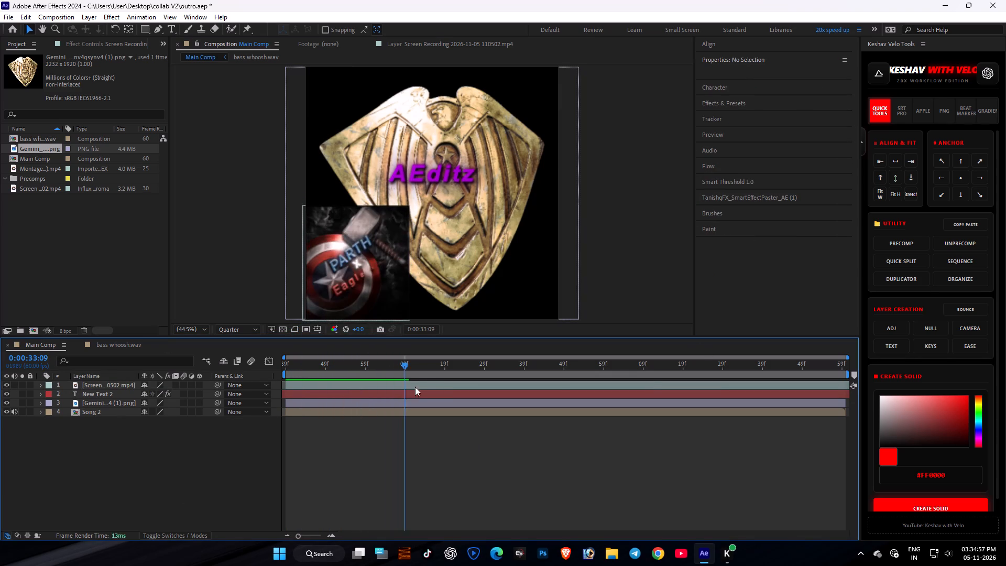
pyautogui.moveTo(415, 387); pyautogui.dragTo(238, 392)
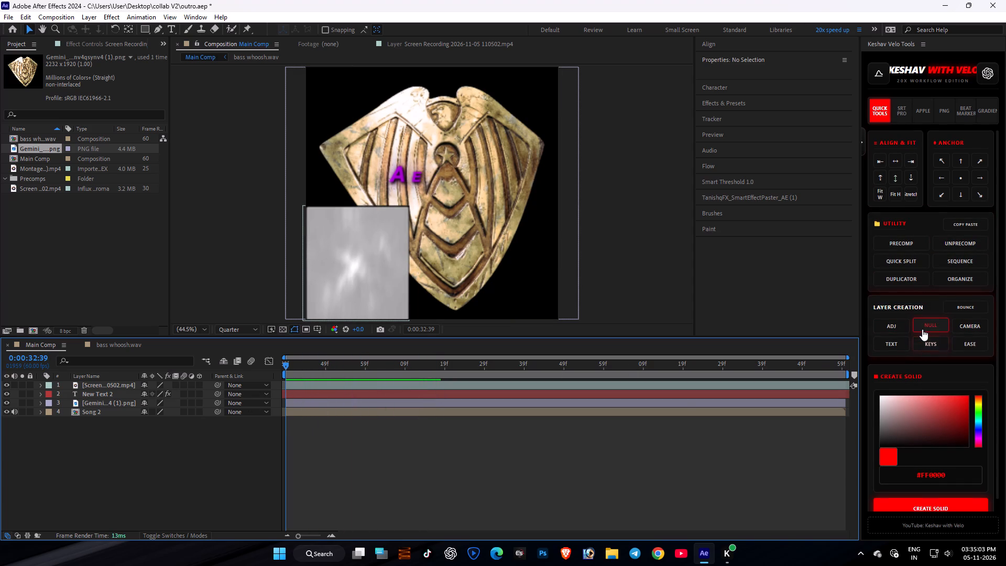
pyautogui.click(418, 452)
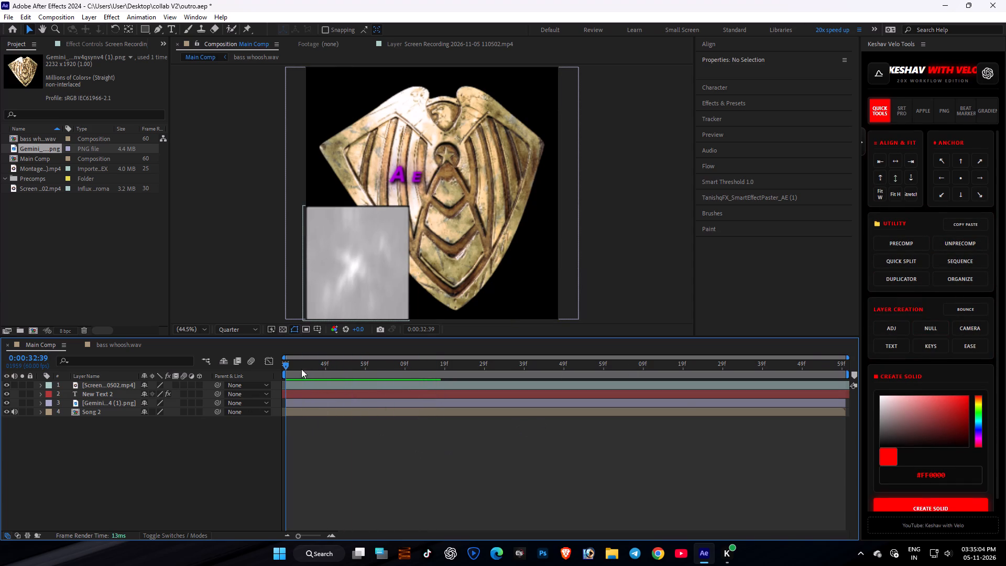
pyautogui.moveTo(301, 369); pyautogui.dragTo(487, 416)
pyautogui.scroll(1, 417, 385)
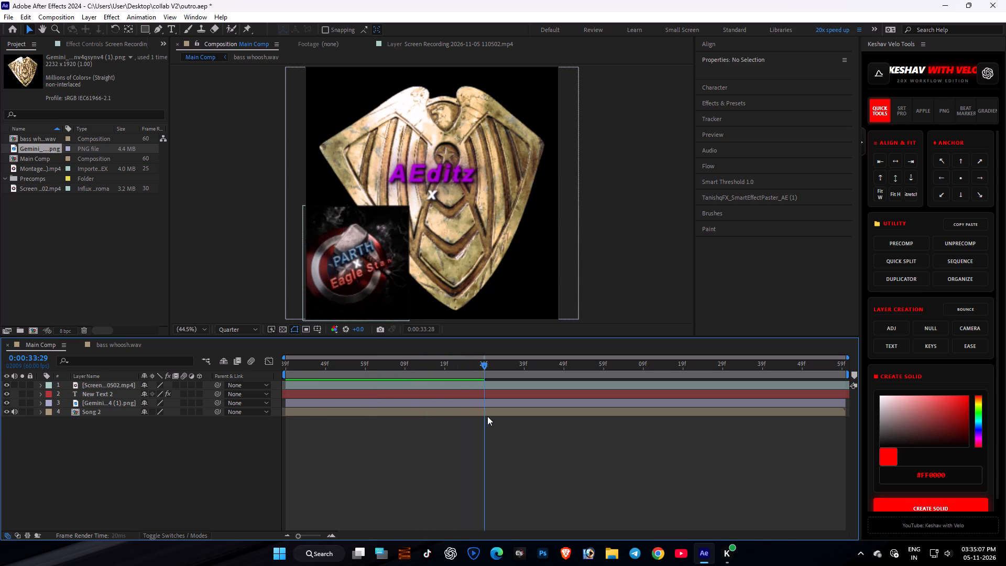
pyautogui.moveTo(487, 416); pyautogui.dragTo(636, 474)
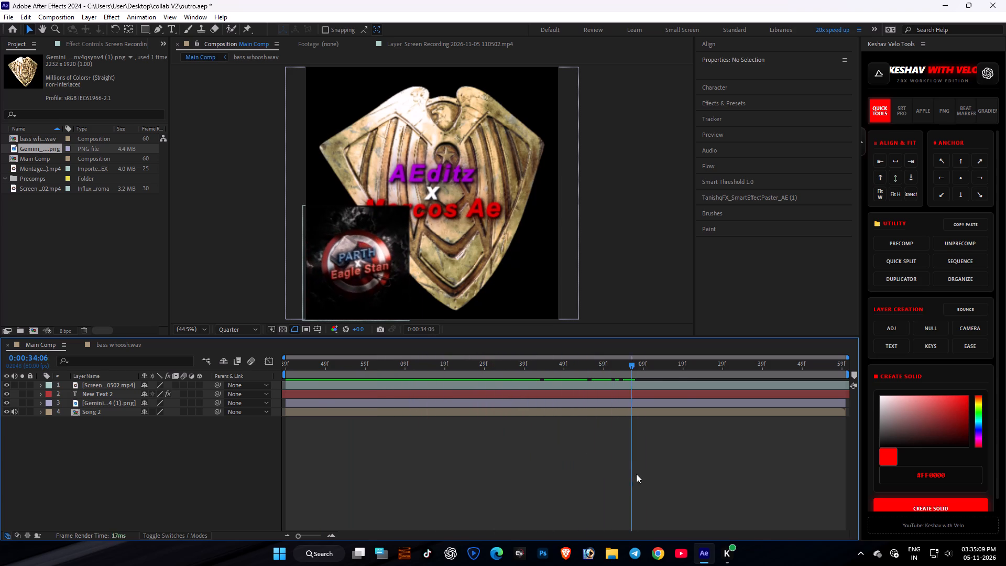
pyautogui.moveTo(636, 474); pyautogui.dragTo(753, 519)
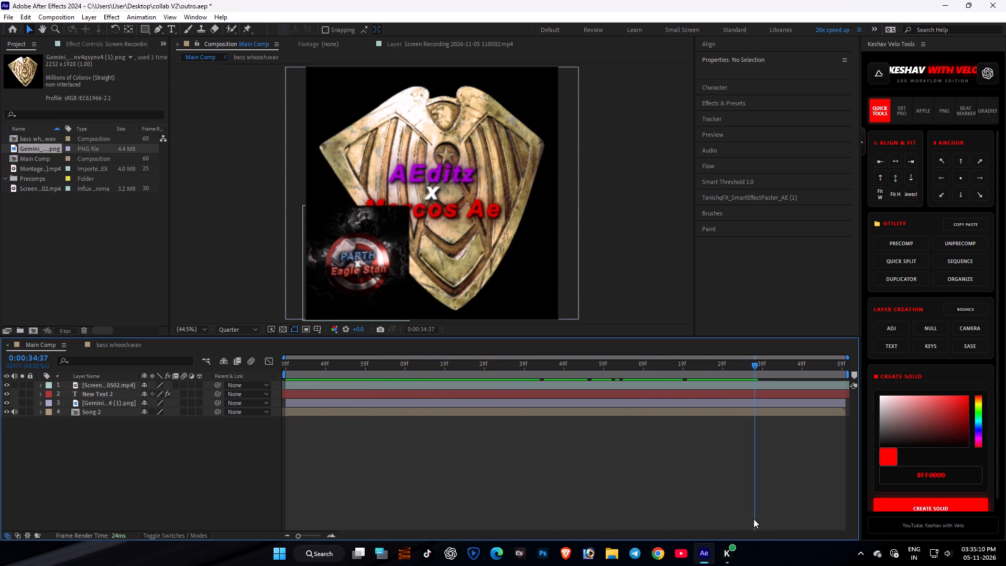
pyautogui.moveTo(753, 519); pyautogui.dragTo(496, 507)
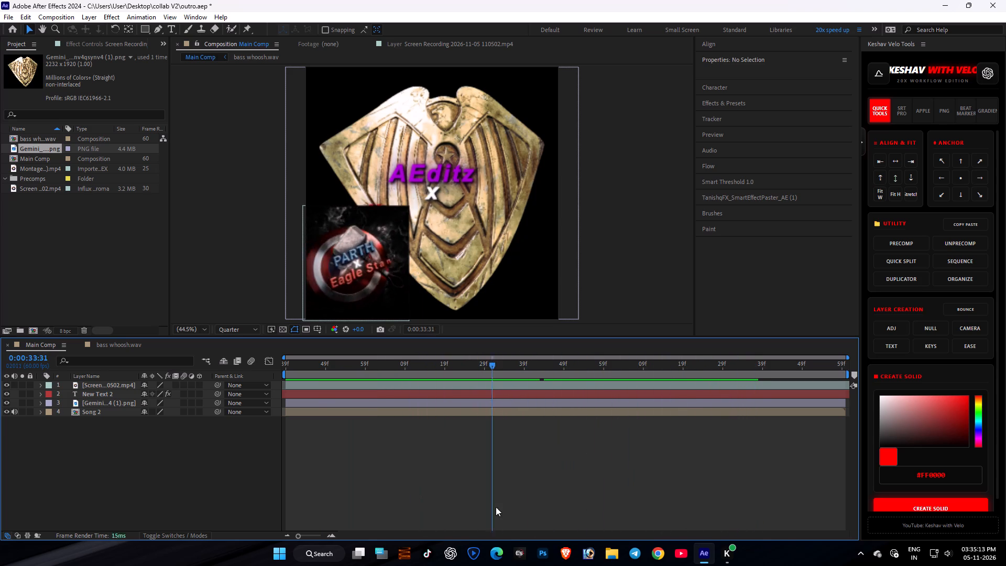
pyautogui.moveTo(496, 507); pyautogui.dragTo(795, 520)
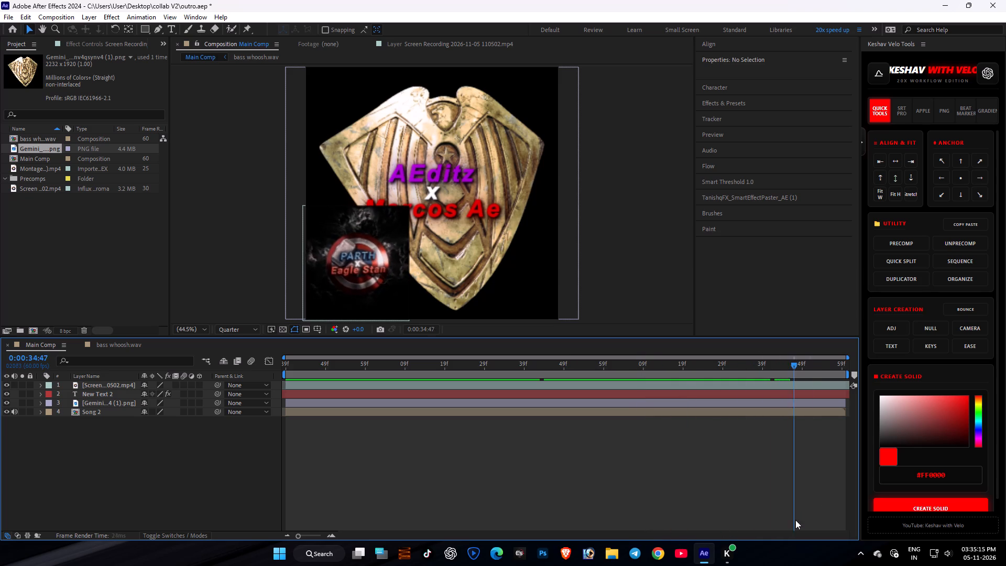
pyautogui.moveTo(795, 520); pyautogui.dragTo(563, 523)
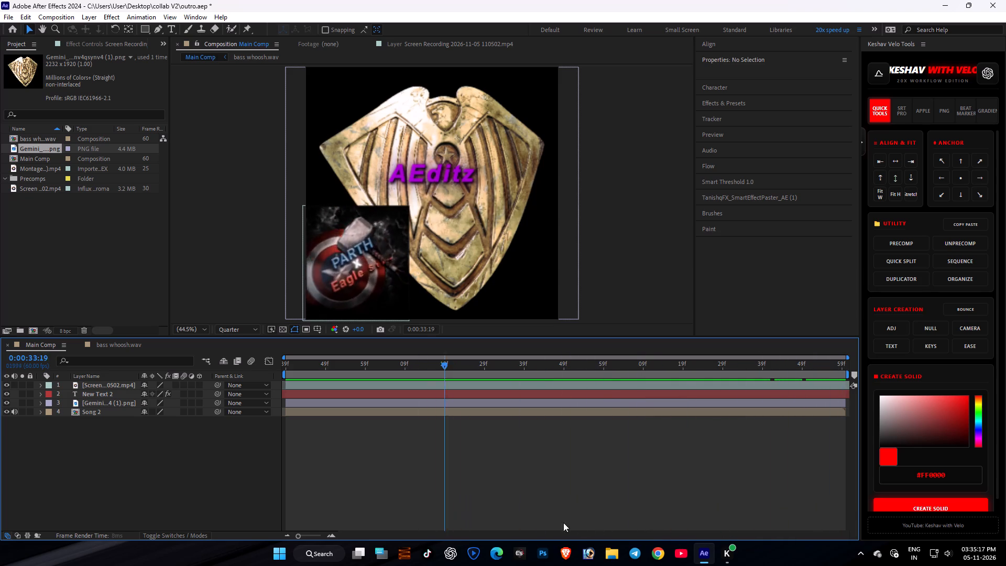
pyautogui.moveTo(563, 523); pyautogui.dragTo(616, 469)
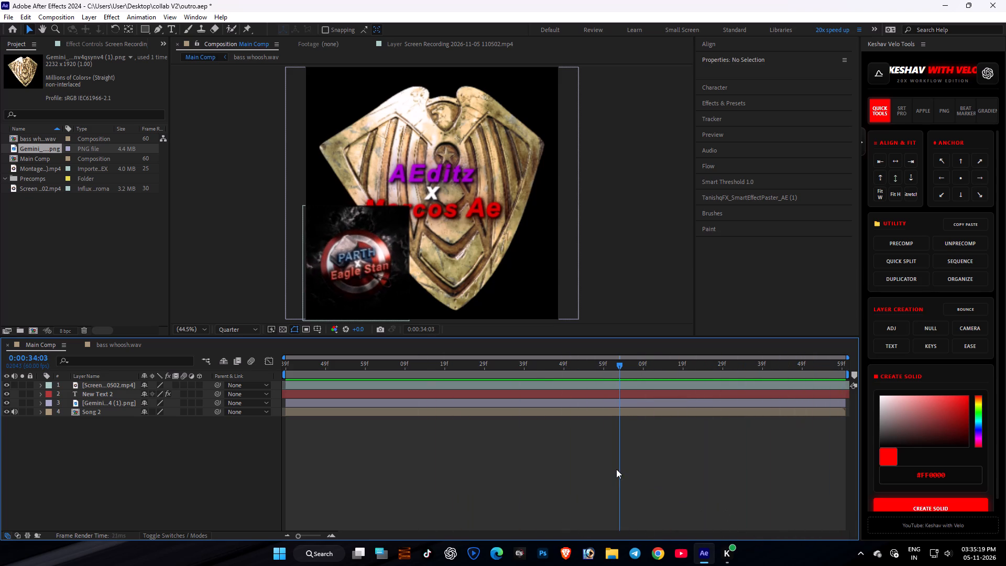
pyautogui.moveTo(616, 469); pyautogui.dragTo(742, 467)
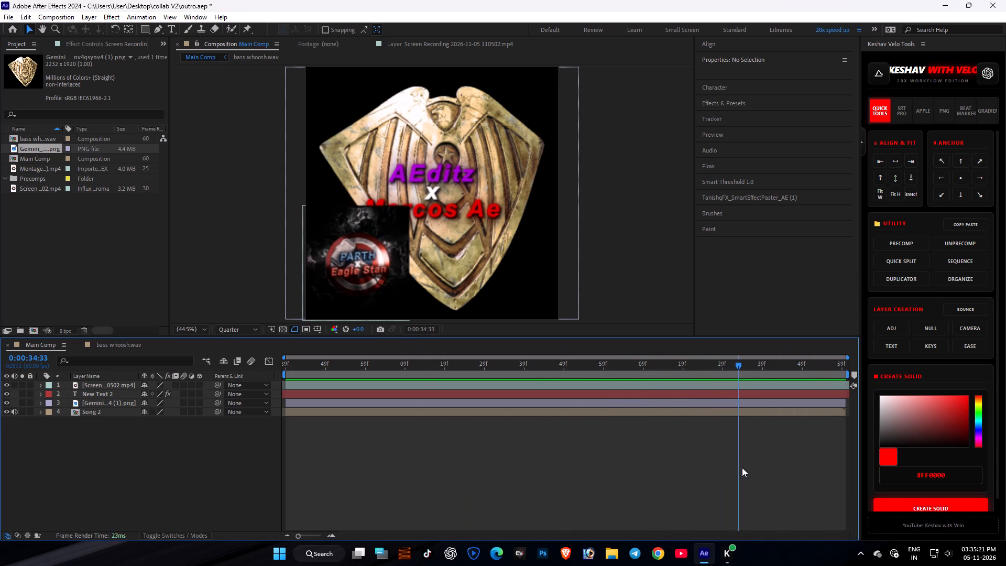
pyautogui.moveTo(742, 467); pyautogui.dragTo(235, 430)
pyautogui.moveTo(325, 369); pyautogui.dragTo(567, 422)
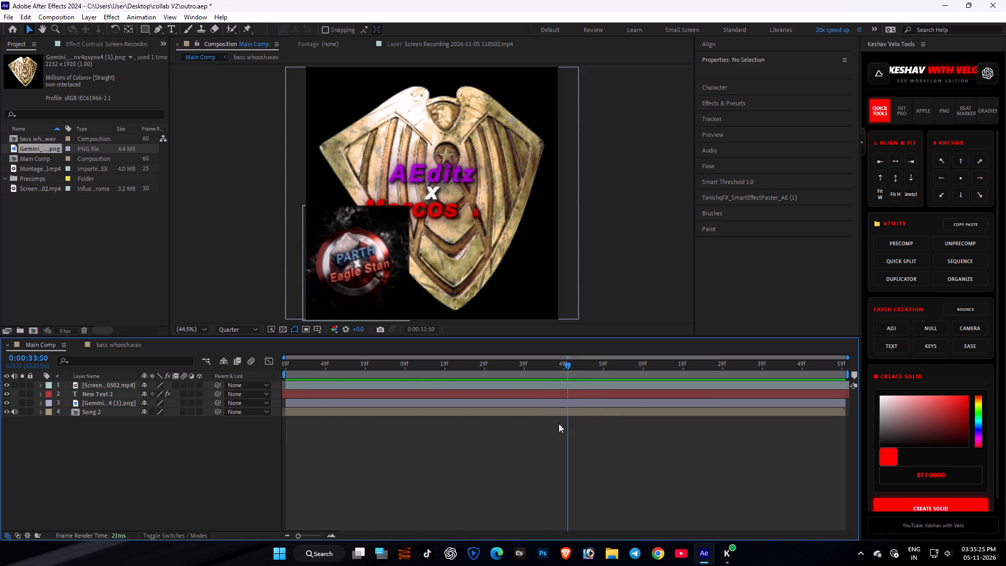
# Save the outro project.
pyautogui.click(500, 438)
pyautogui.hotkey('ctrl', 's')
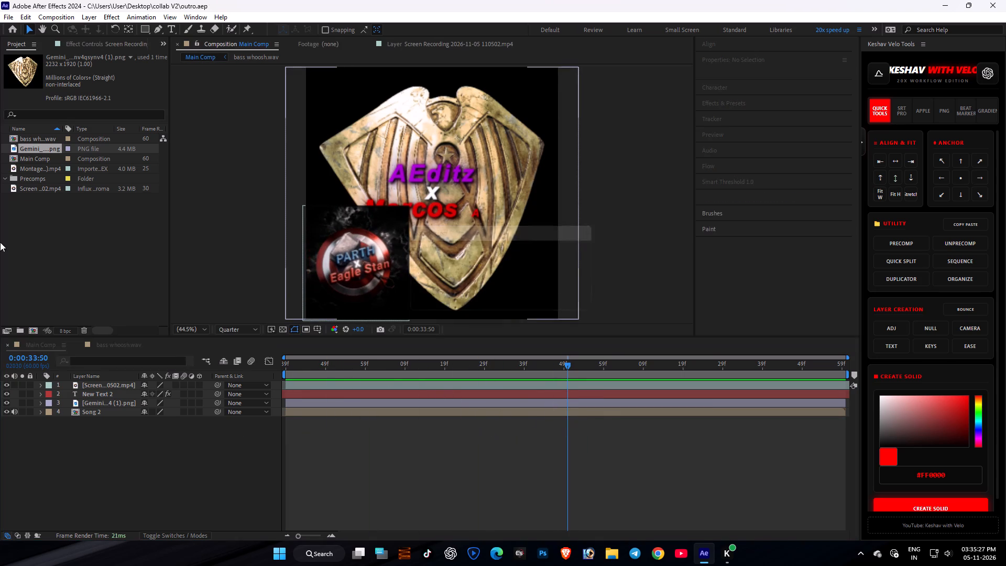
pyautogui.click(103, 225)
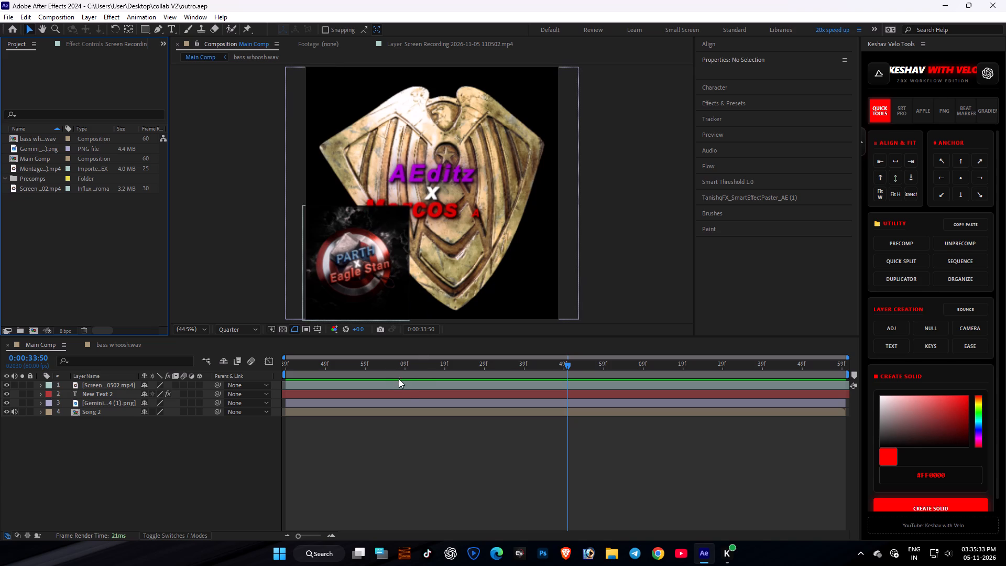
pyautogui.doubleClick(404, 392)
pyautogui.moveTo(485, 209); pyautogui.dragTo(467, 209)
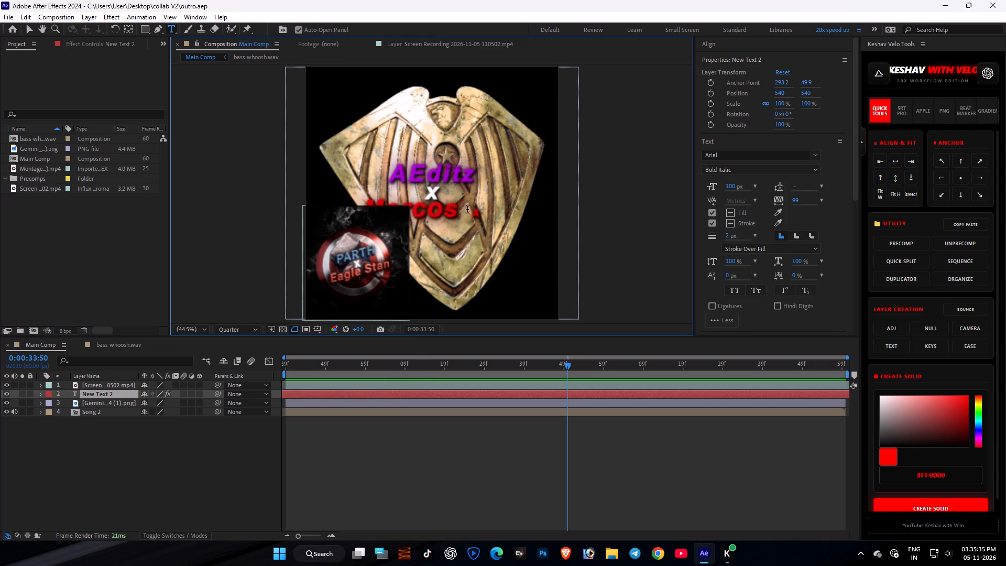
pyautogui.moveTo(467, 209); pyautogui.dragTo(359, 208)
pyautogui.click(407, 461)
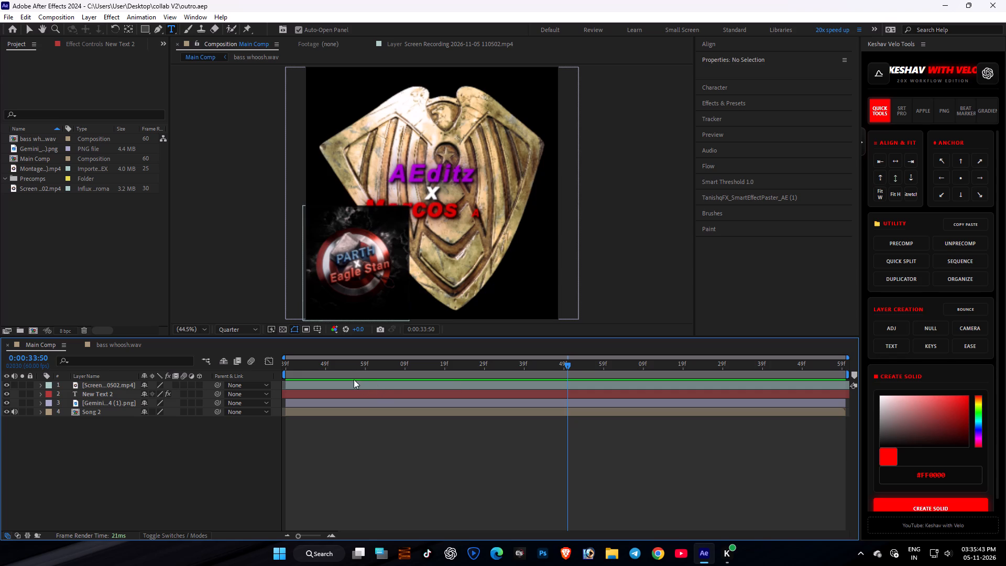
# Apply the ES_Gradient_Text animation preset from the EStext folder to the New Text 2 layer.
pyautogui.click(99, 49)
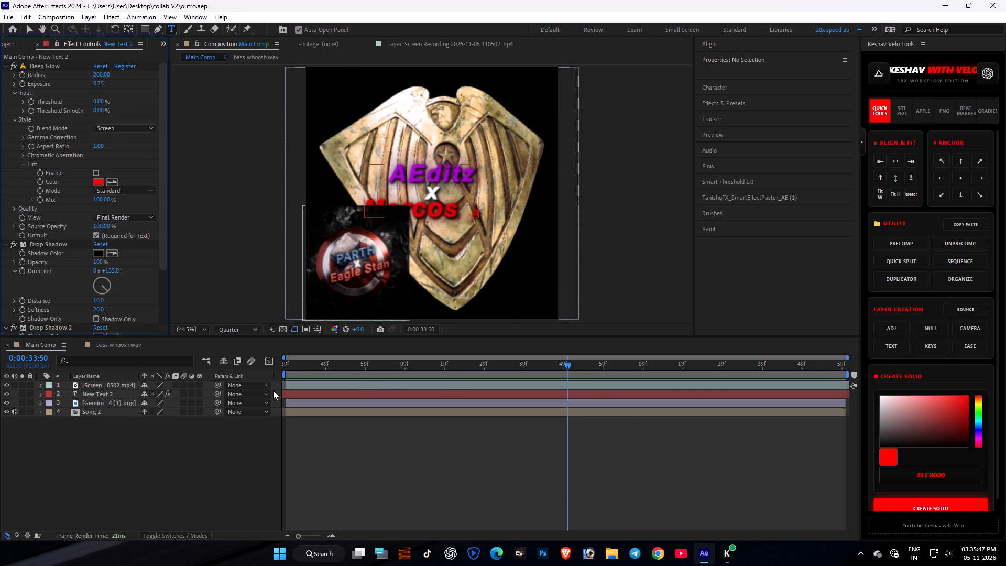
pyautogui.click(301, 394)
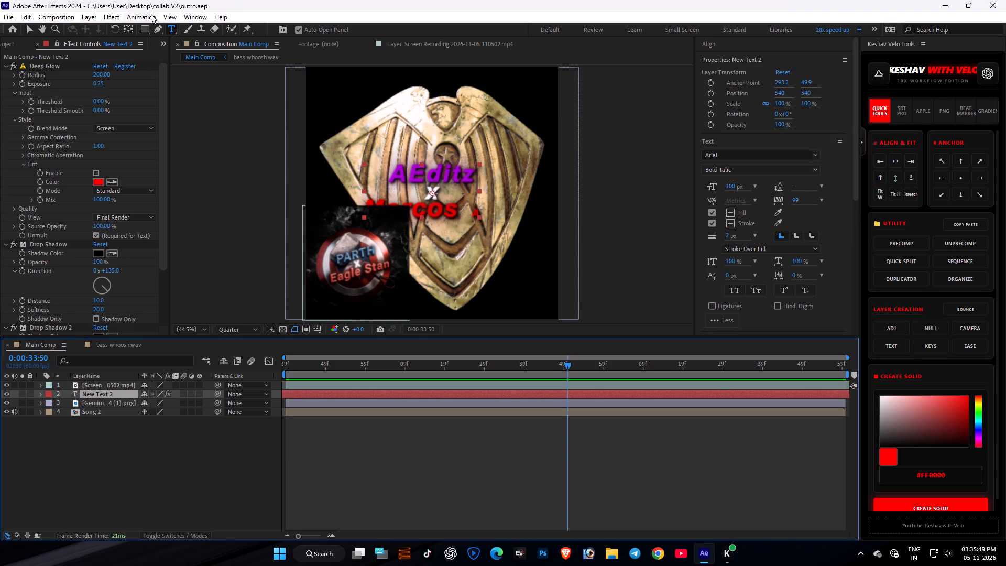
pyautogui.click(151, 14)
pyautogui.click(150, 38)
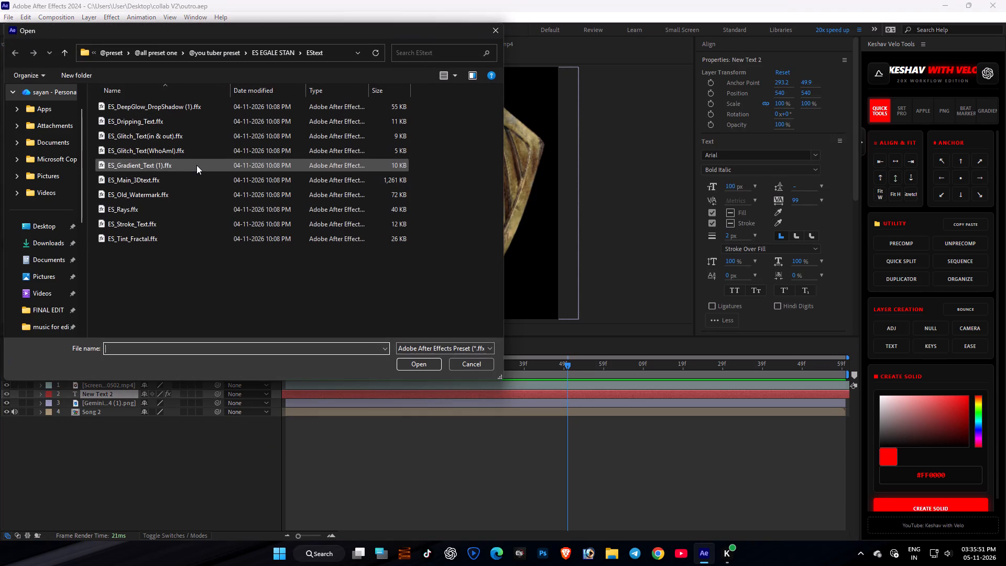
pyautogui.click(157, 159)
pyautogui.click(158, 159)
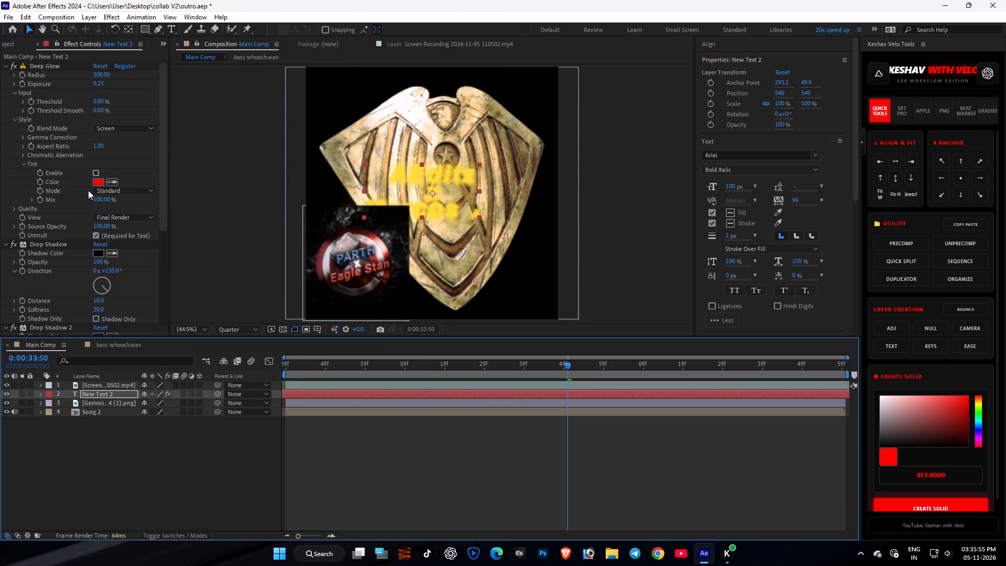
# Reposition New Text 2's Gradient Ramp points over the title, ending at about 543.4, 613.0 and starting at about 534.4, 523.2.
pyautogui.scroll(-7, 51, 252)
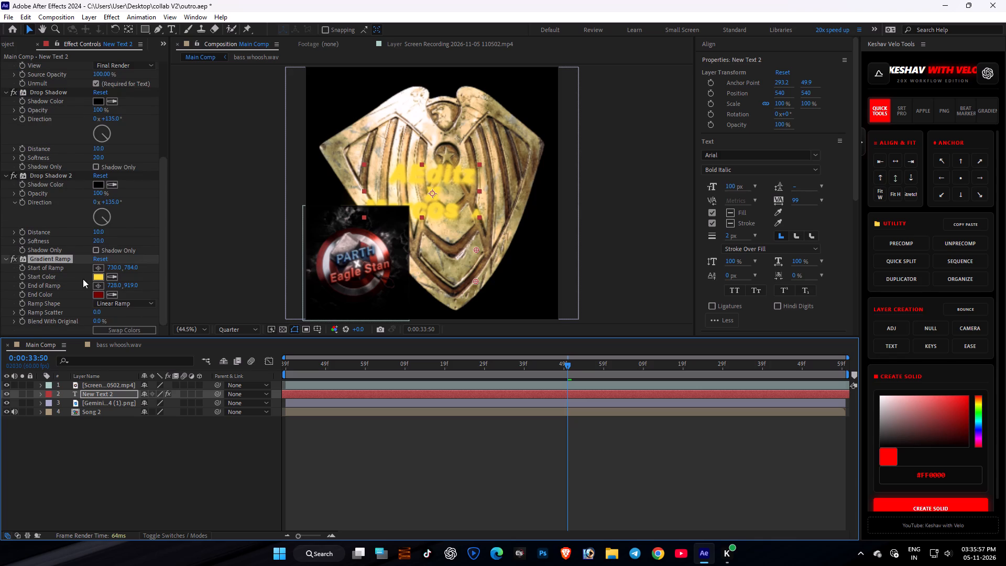
pyautogui.click(83, 279)
pyautogui.click(102, 285)
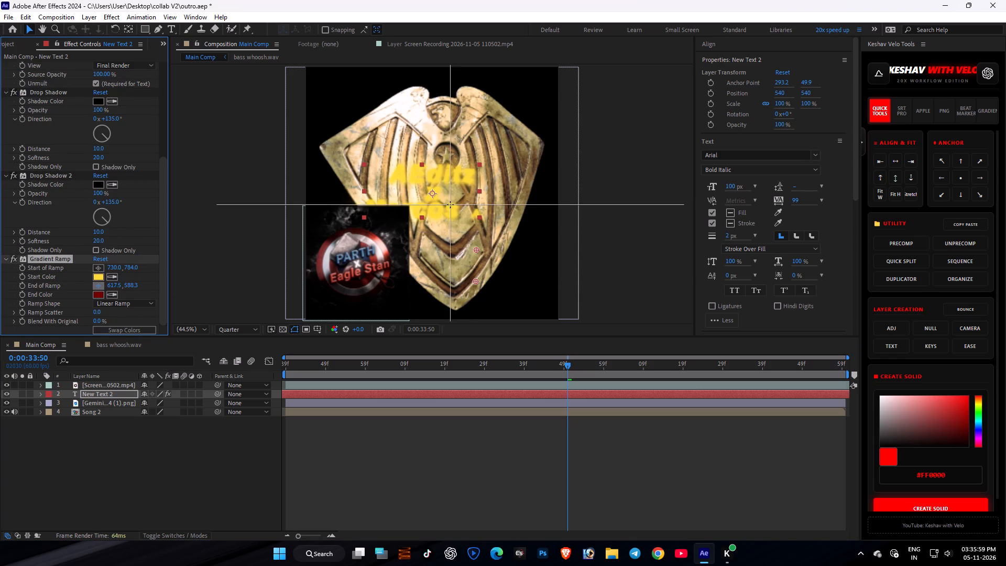
pyautogui.click(433, 210)
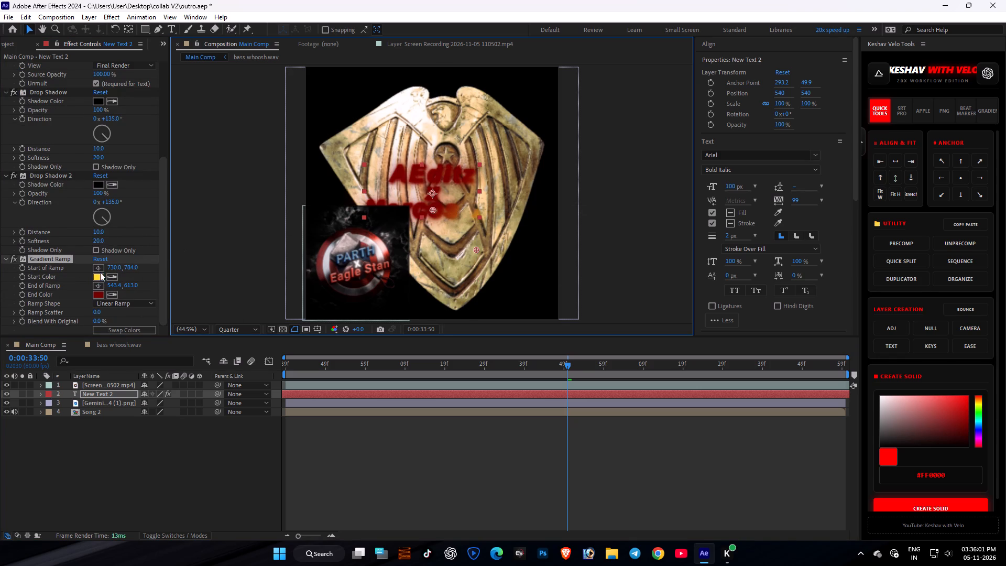
pyautogui.click(95, 266)
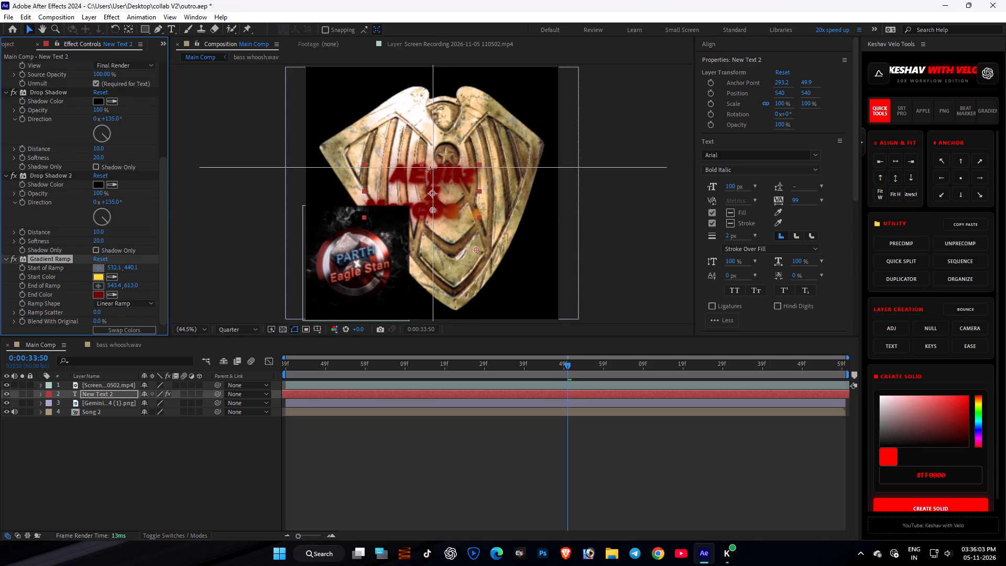
pyautogui.click(428, 172)
pyautogui.moveTo(428, 172); pyautogui.dragTo(431, 189)
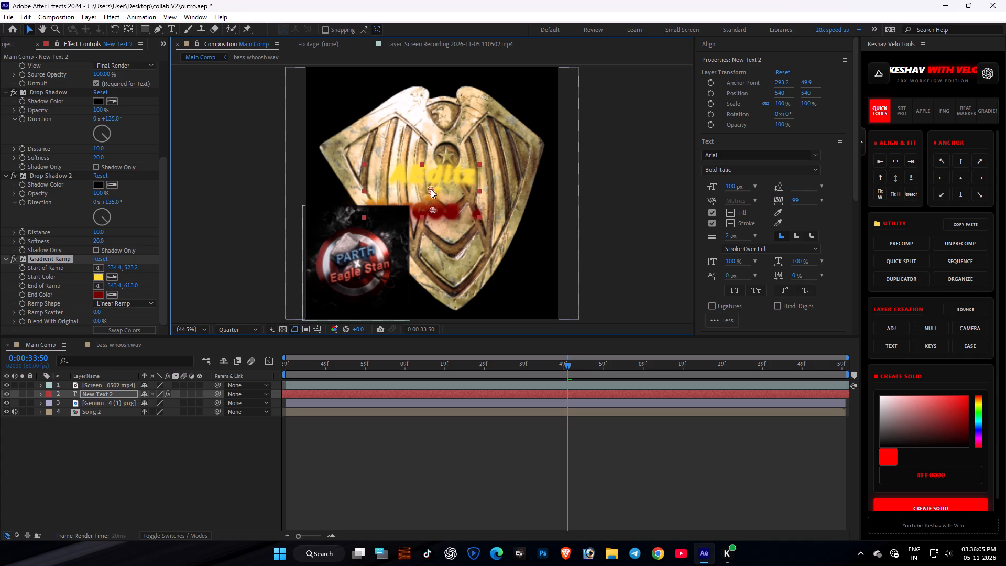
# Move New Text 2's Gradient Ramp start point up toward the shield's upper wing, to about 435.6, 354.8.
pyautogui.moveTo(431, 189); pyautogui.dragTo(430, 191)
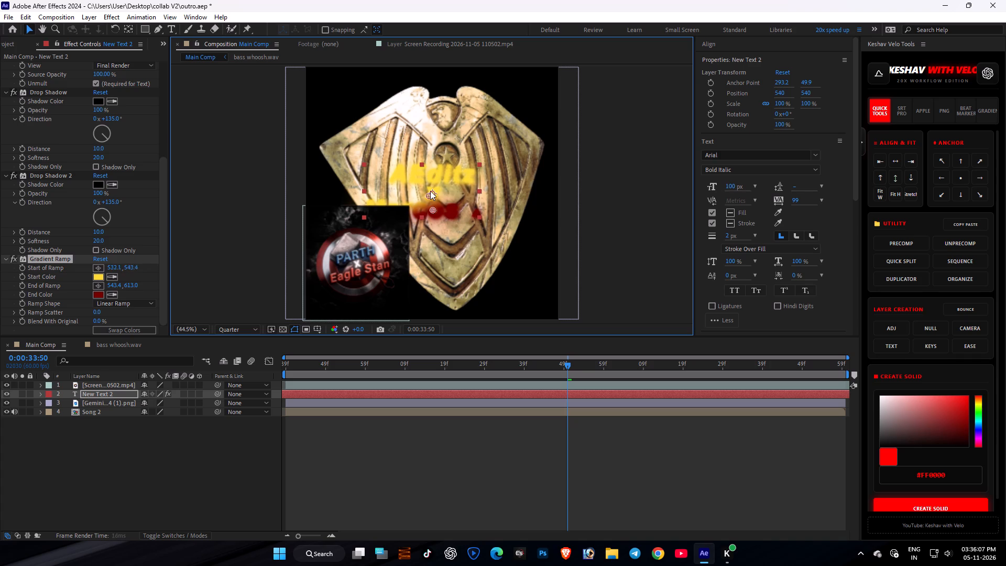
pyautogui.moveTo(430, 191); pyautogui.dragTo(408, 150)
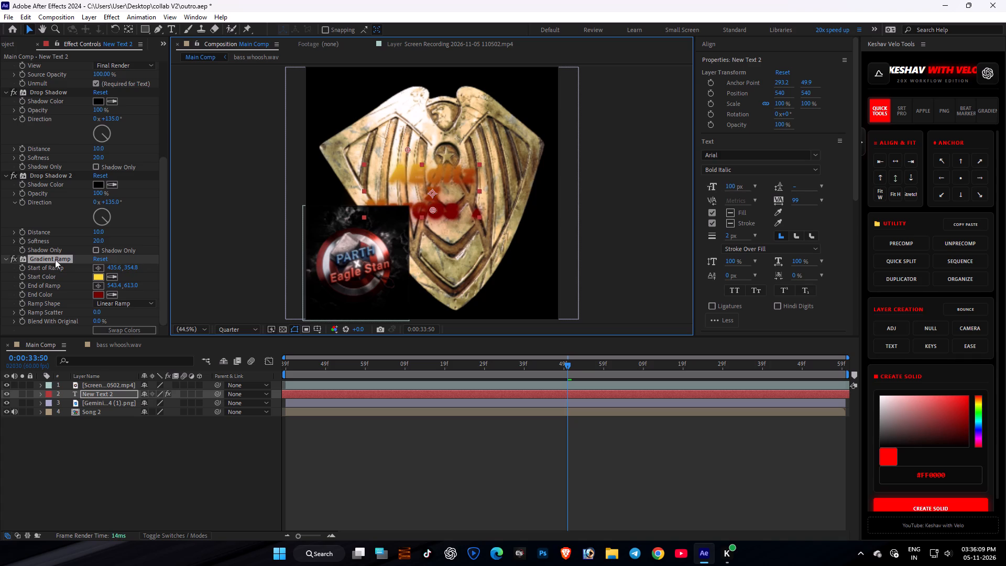
# Delete the Gradient Ramp effect from the New Text 2 layer.
pyautogui.click(55, 259)
pyautogui.press('Delete')
pyautogui.scroll(-5, 96, 292)
pyautogui.scroll(8, 96, 292)
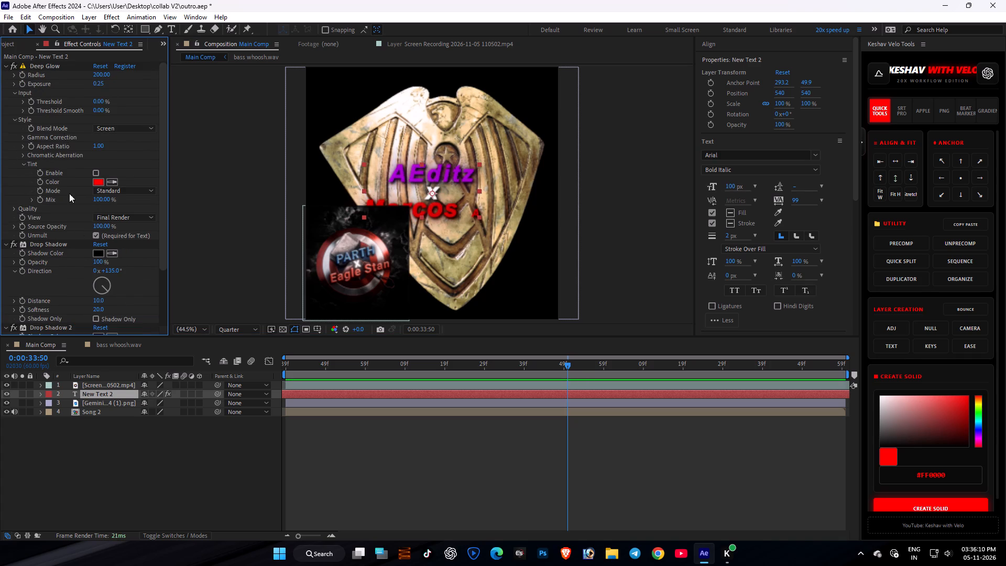
pyautogui.scroll(-5, 37, 322)
pyautogui.scroll(1, 54, 258)
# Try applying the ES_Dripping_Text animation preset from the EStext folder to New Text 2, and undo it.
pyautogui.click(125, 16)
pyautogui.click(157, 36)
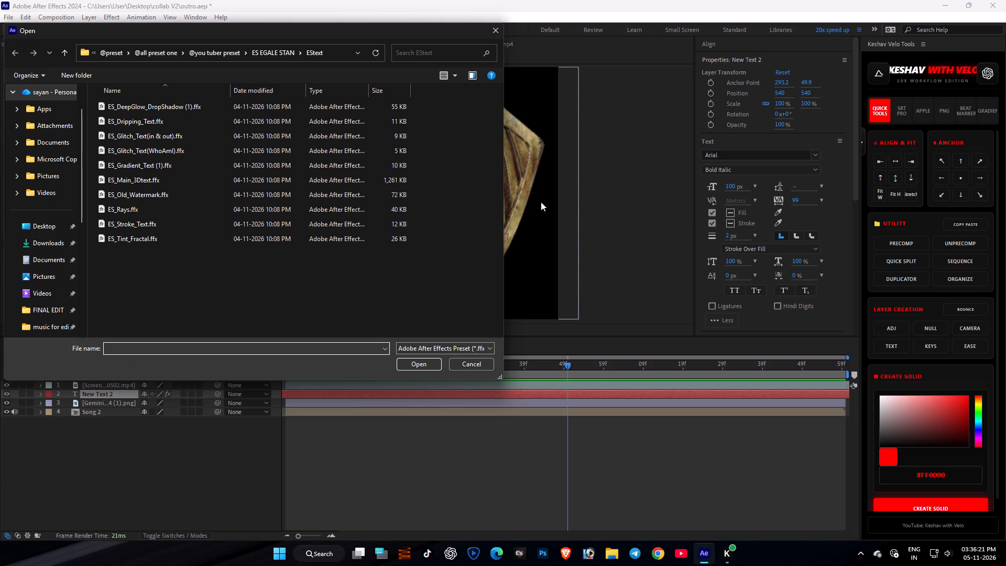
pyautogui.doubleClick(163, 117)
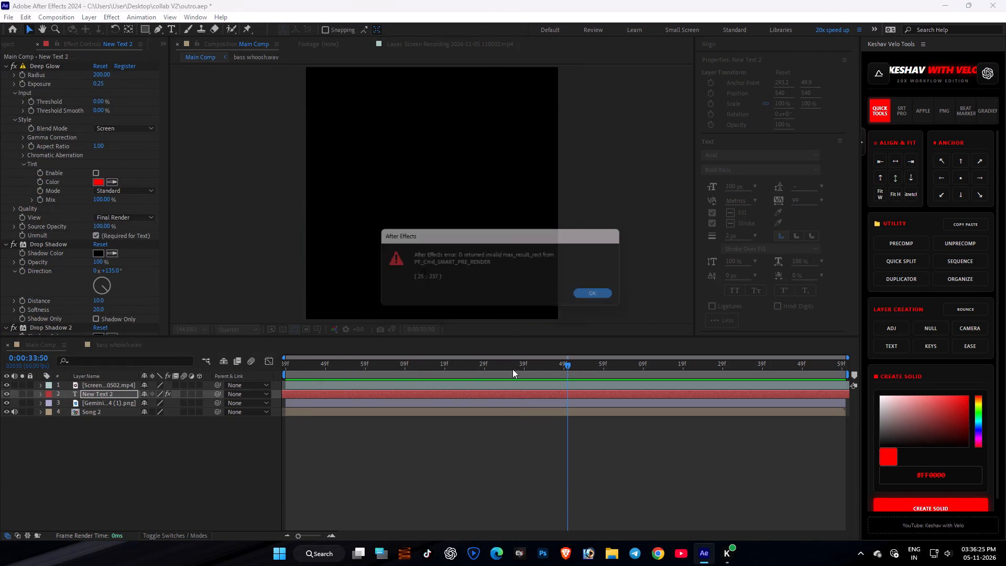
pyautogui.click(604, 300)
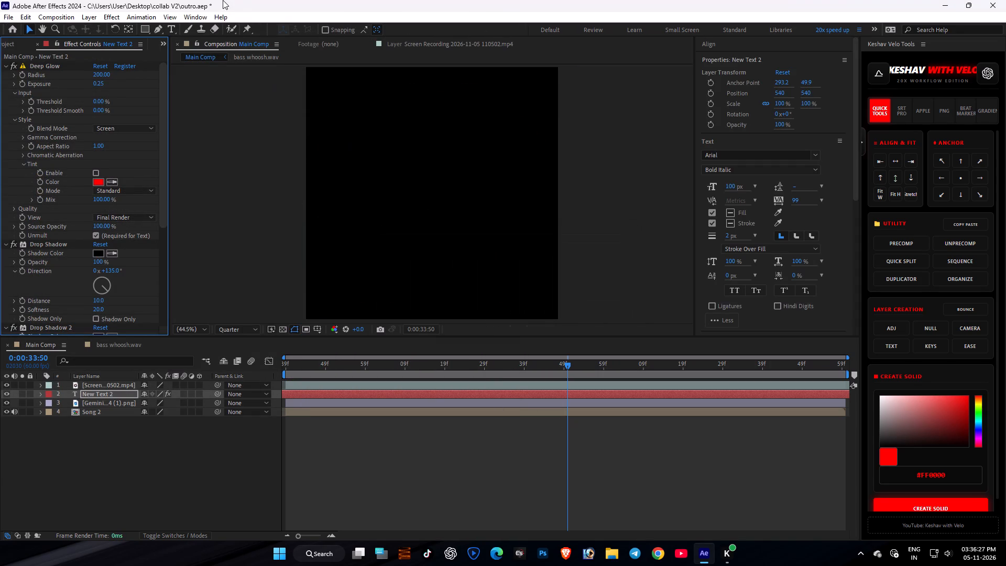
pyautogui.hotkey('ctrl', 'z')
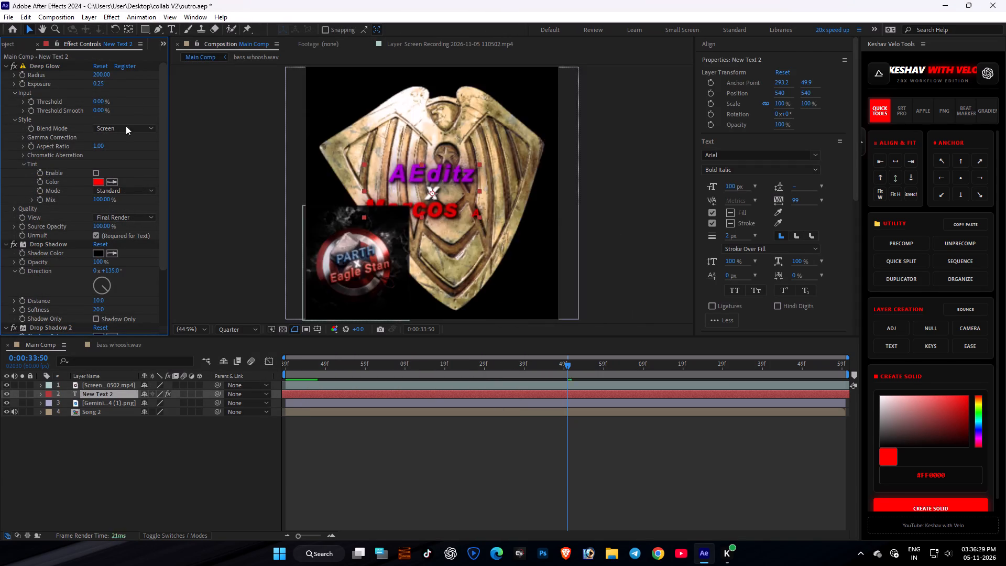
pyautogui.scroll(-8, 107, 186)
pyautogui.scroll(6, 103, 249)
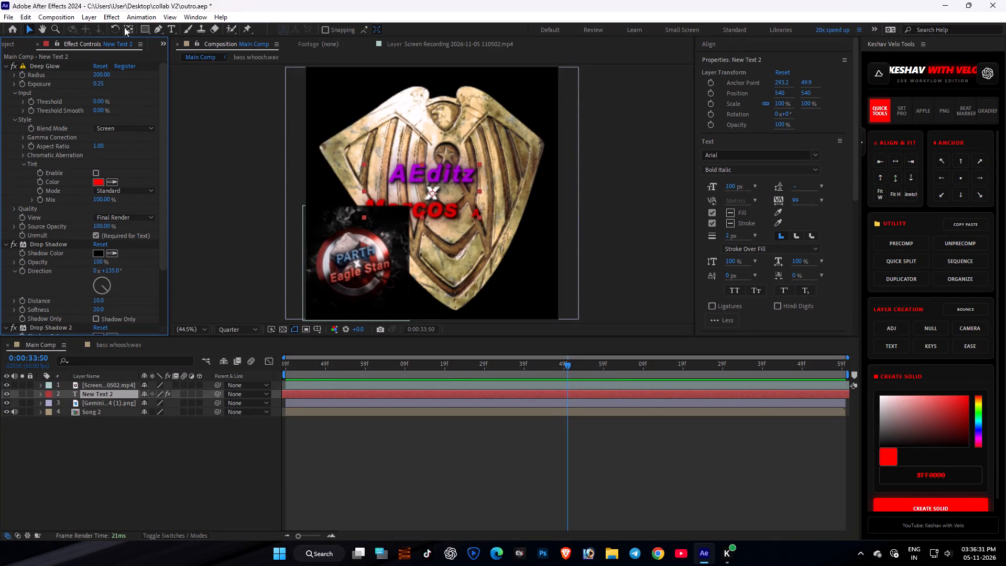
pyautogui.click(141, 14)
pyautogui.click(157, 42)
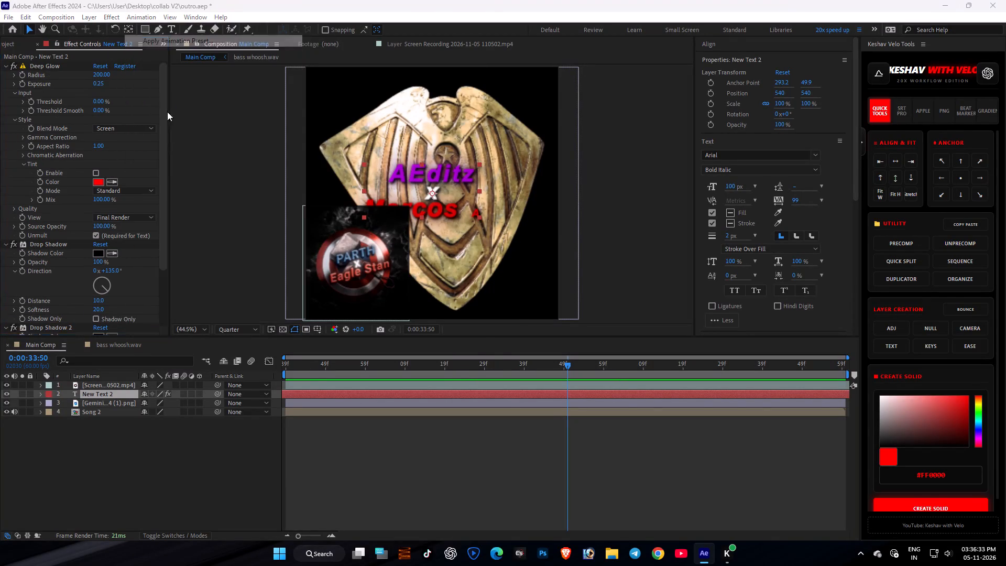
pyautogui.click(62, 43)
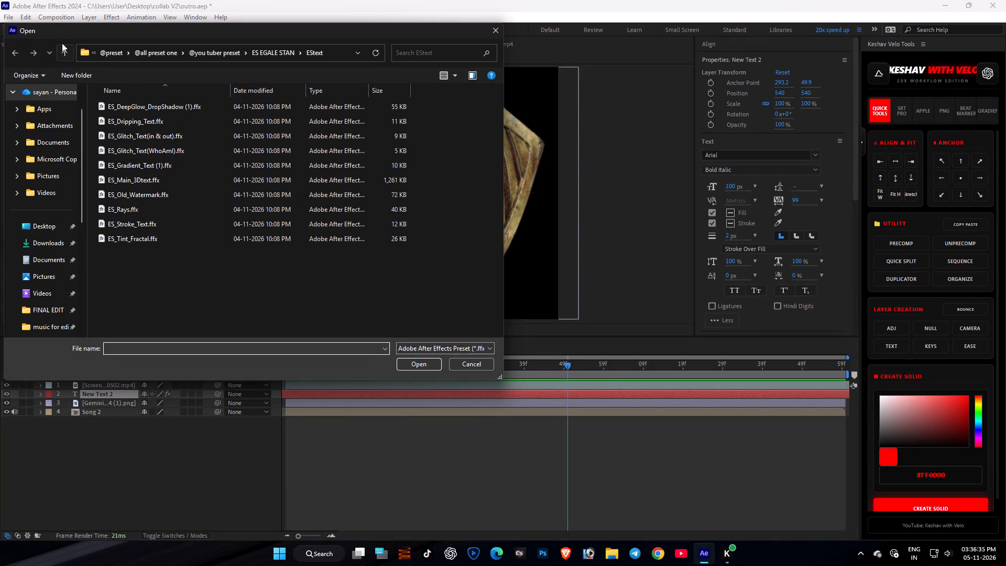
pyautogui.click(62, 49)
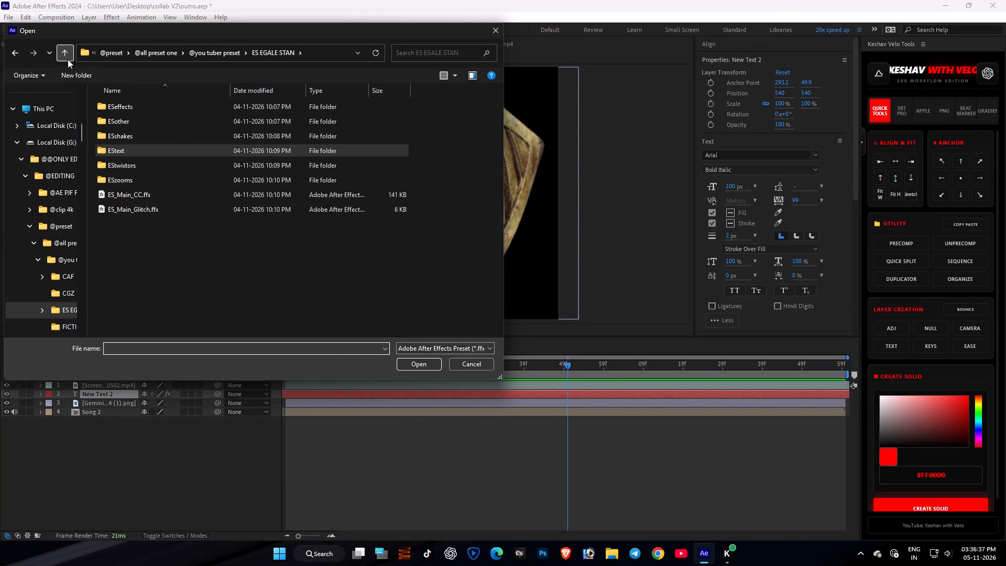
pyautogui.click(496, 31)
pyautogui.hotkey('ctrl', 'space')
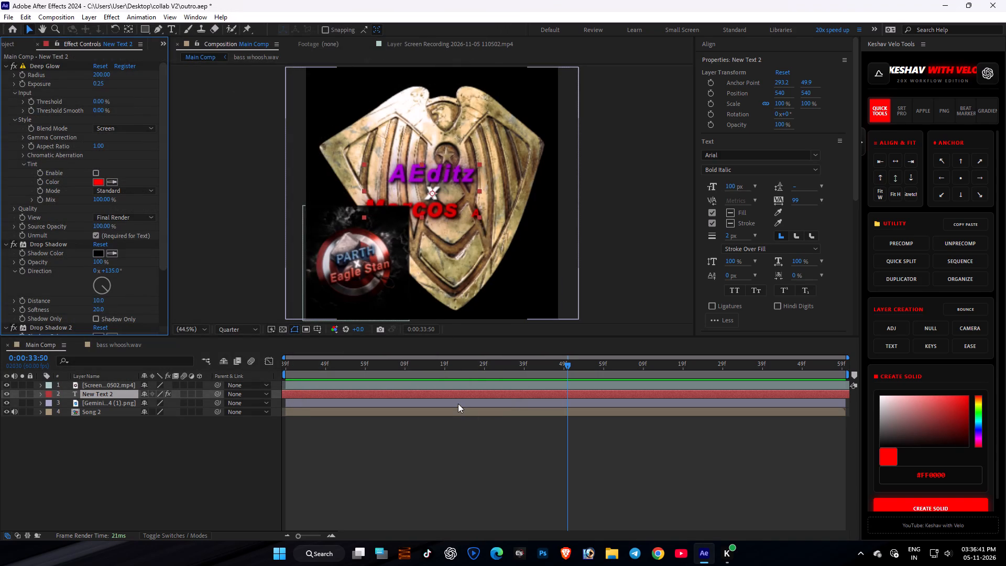
# Search Local Disk (G:) for "bev" and apply the Smith's Text Bevel 2 animation preset to New Text 2.
pyautogui.click(146, 19)
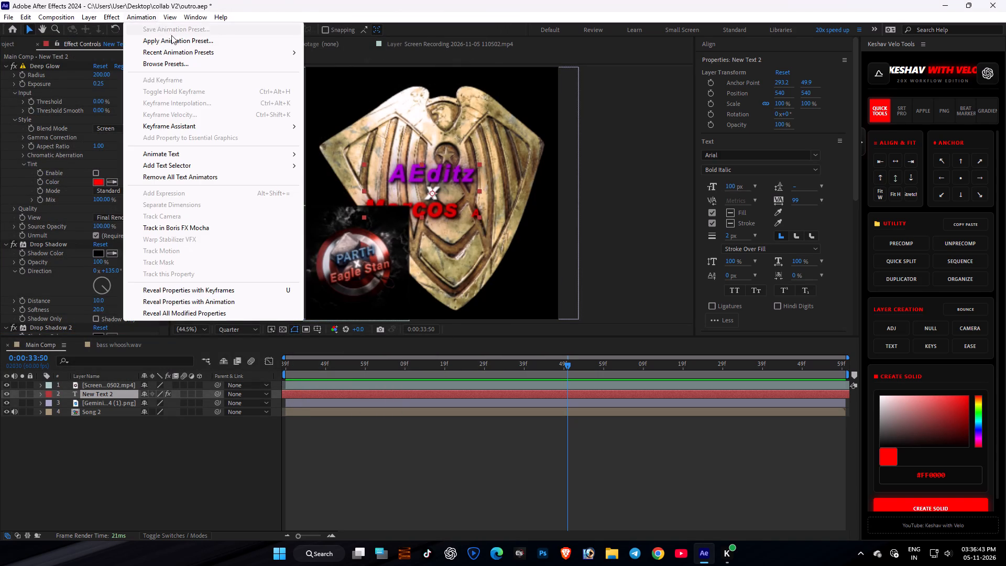
pyautogui.click(178, 39)
pyautogui.scroll(-4, 40, 273)
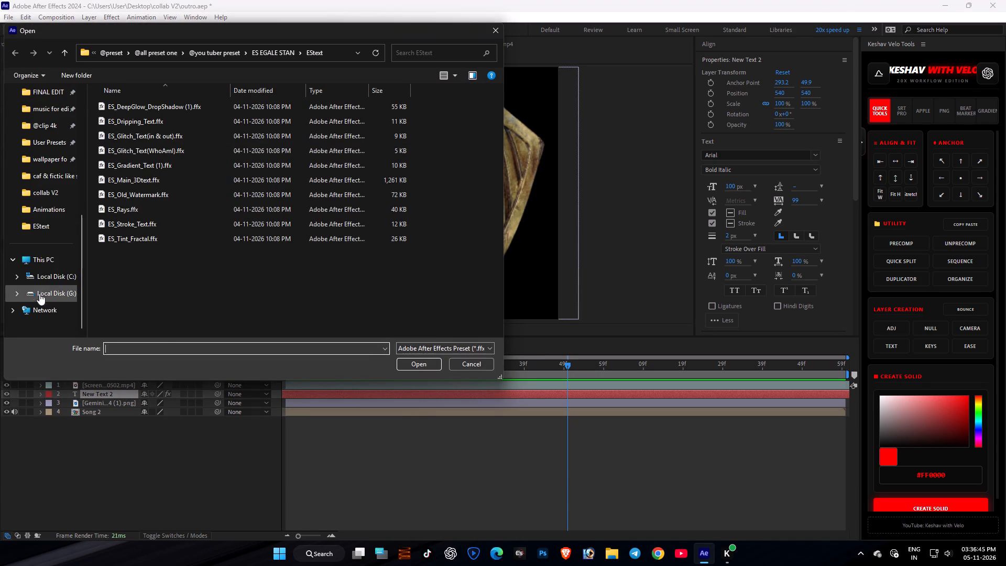
pyautogui.click(38, 290)
pyautogui.click(410, 50)
pyautogui.press('b')
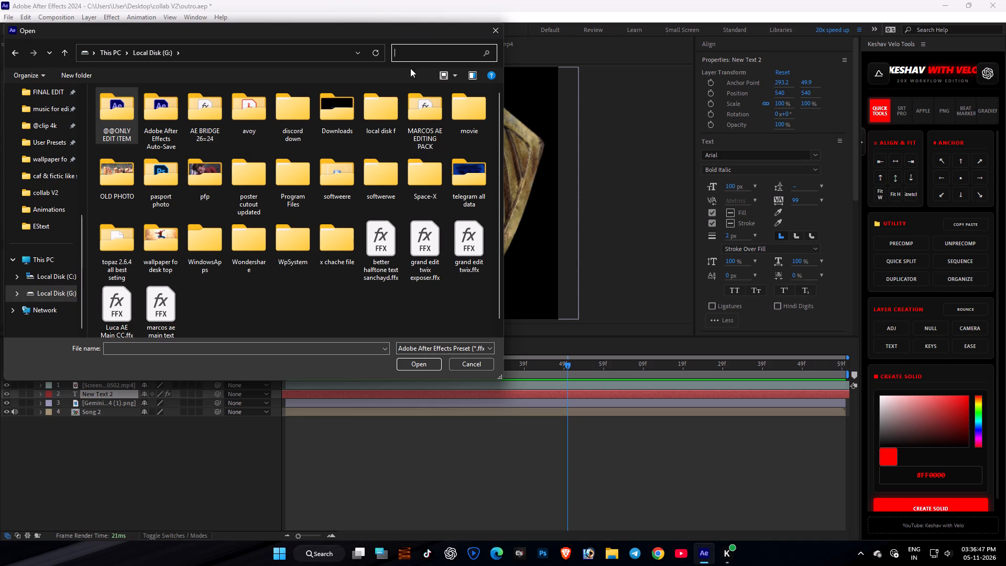
pyautogui.press('v')
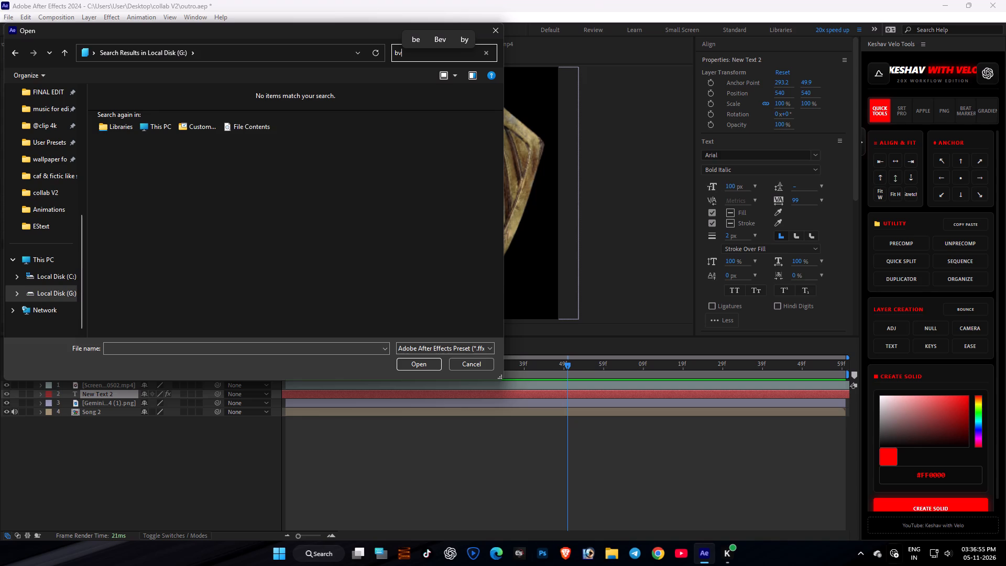
pyautogui.press('BackSpace')
pyautogui.press('e')
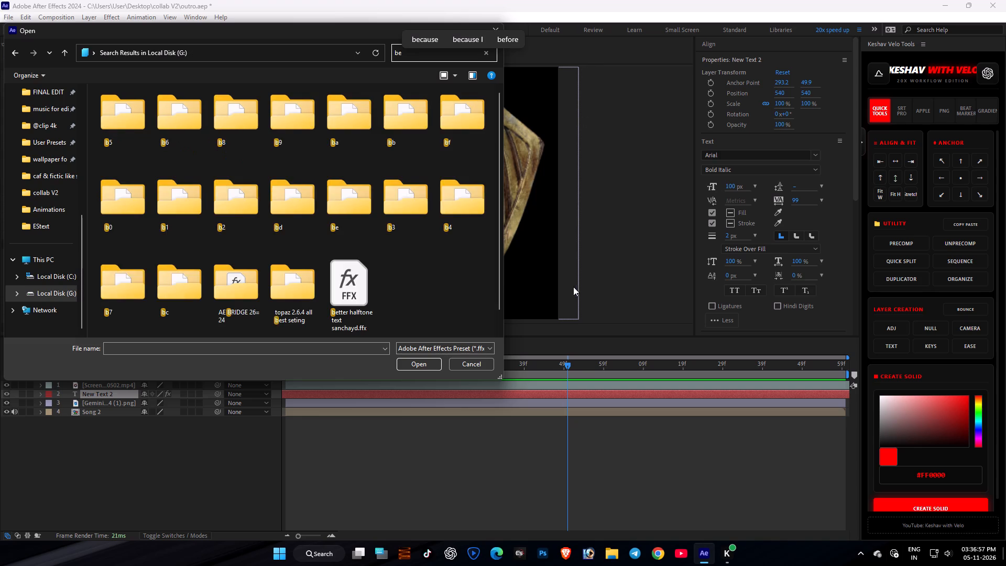
pyautogui.press('v')
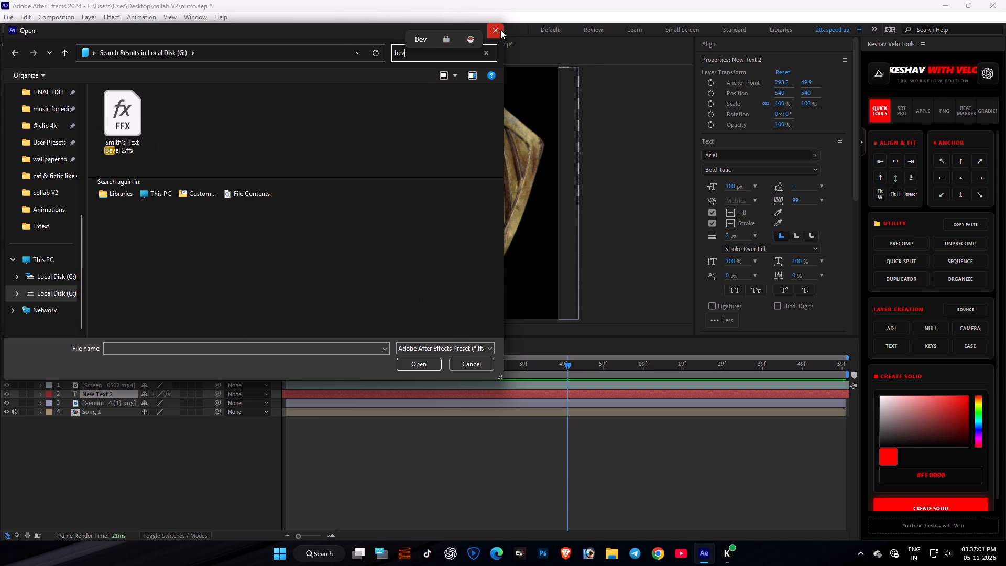
pyautogui.doubleClick(117, 134)
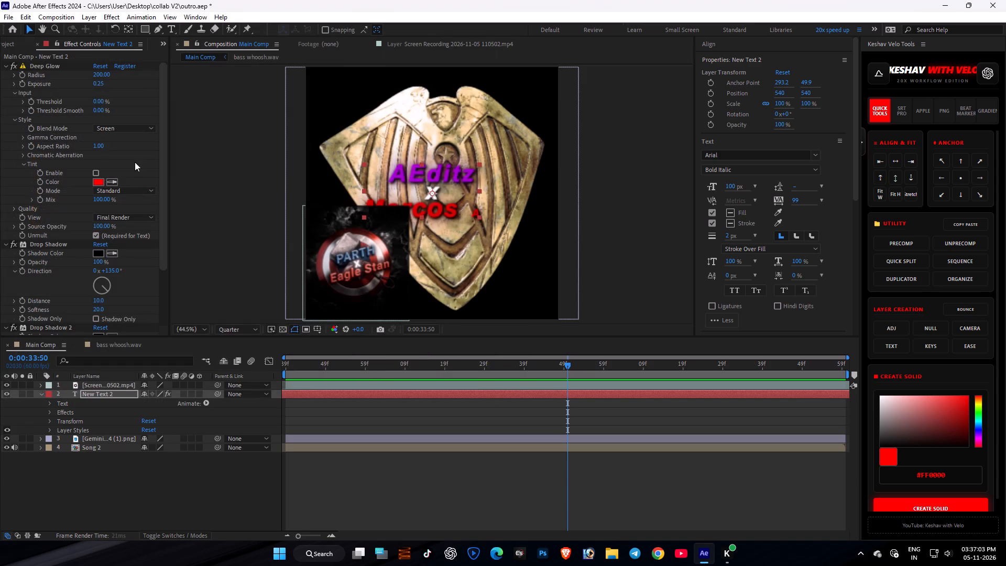
pyautogui.scroll(-6, 86, 220)
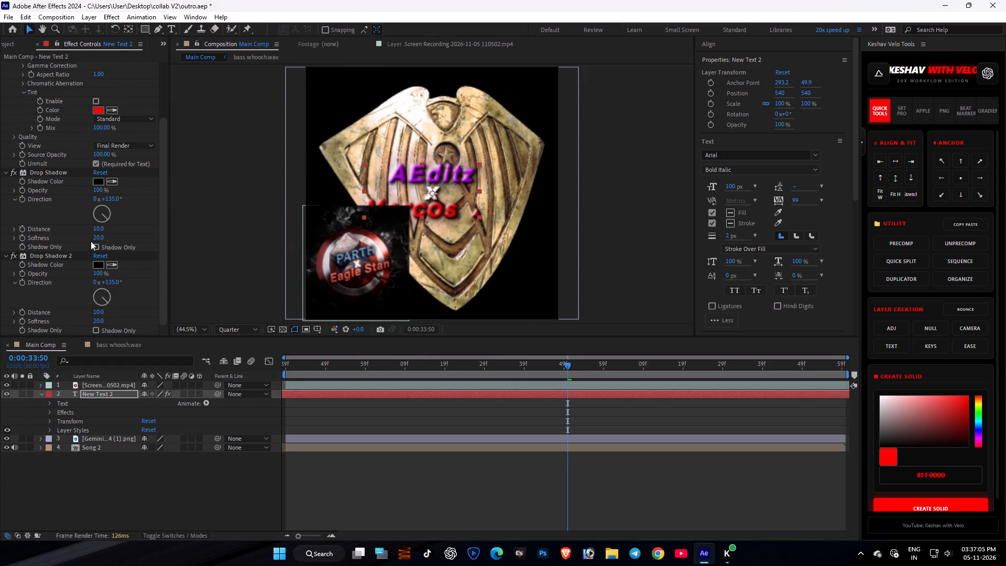
# Set the composition preview resolution to Full.
pyautogui.click(220, 330)
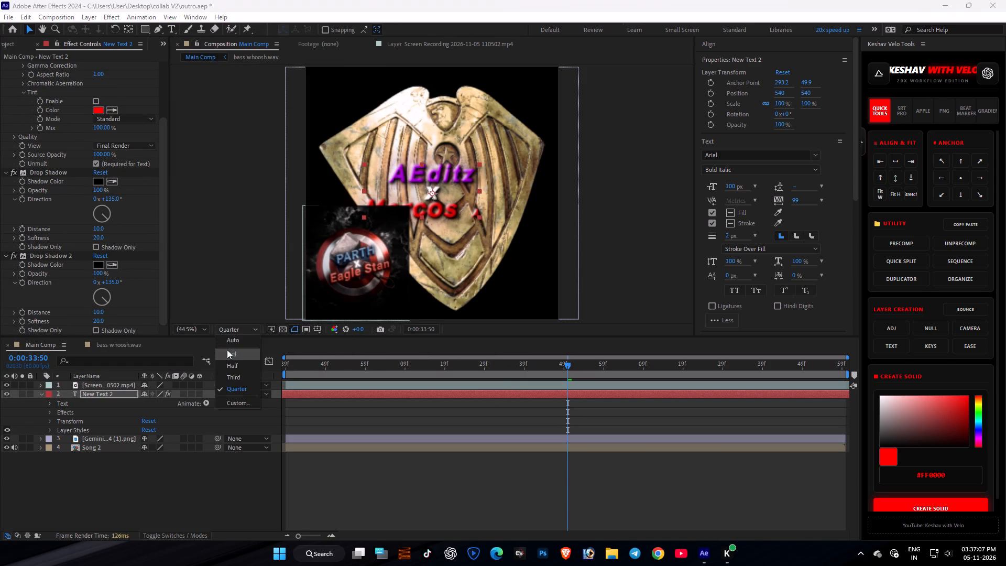
pyautogui.click(227, 350)
# Examine the effect stack on the New Text 2 layer, from Deep Glow down to Drop Shadow 2.
pyautogui.scroll(3, 59, 241)
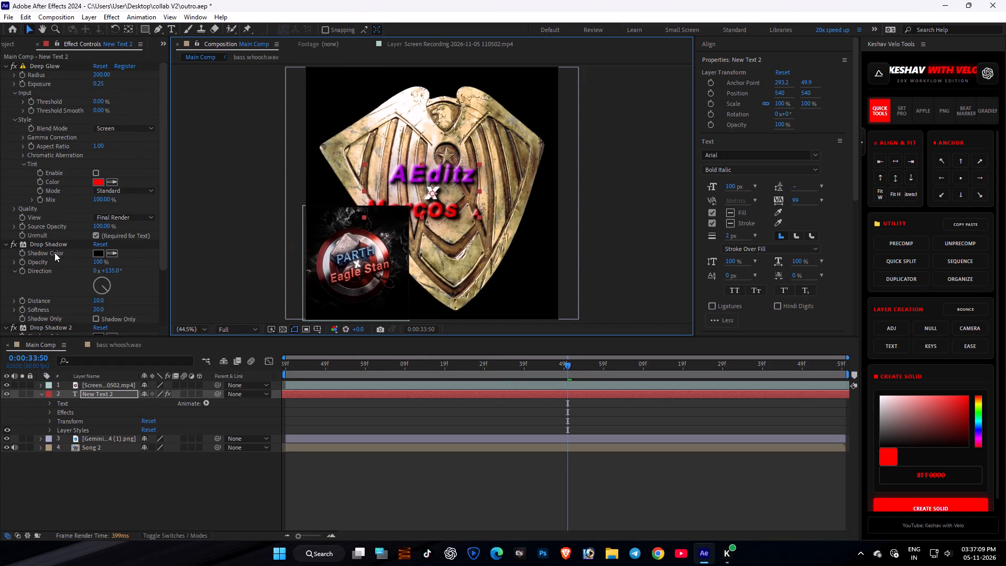
pyautogui.scroll(-5, 60, 270)
pyautogui.click(447, 501)
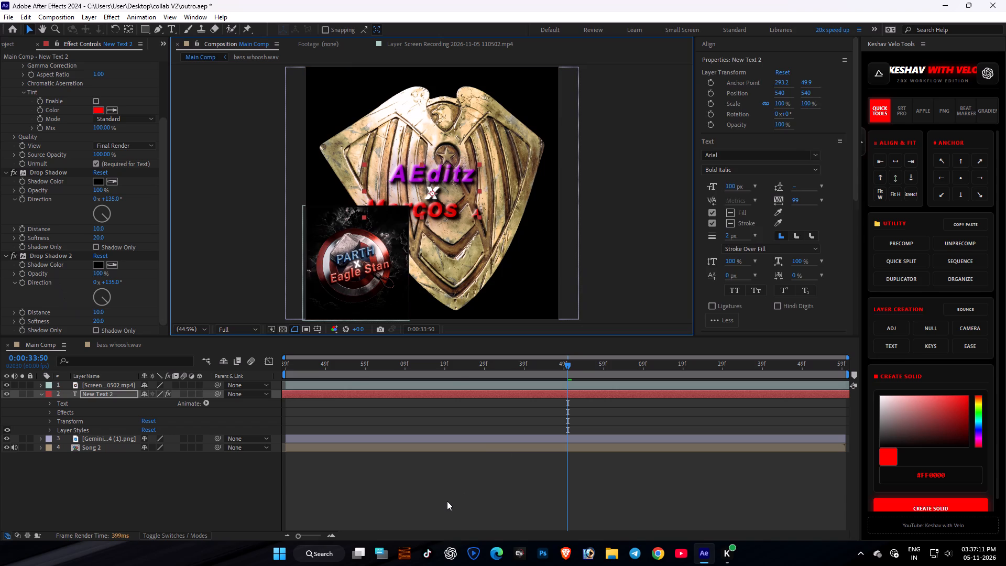
pyautogui.scroll(-4, 0, 293)
pyautogui.scroll(4, 71, 274)
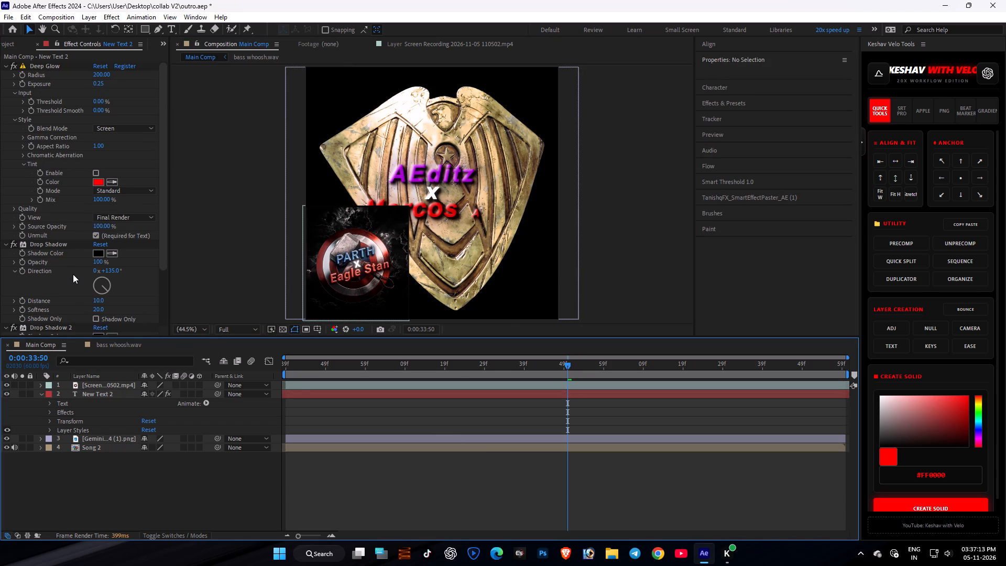
pyautogui.click(301, 390)
pyautogui.scroll(-4, 58, 258)
pyautogui.scroll(4, 58, 258)
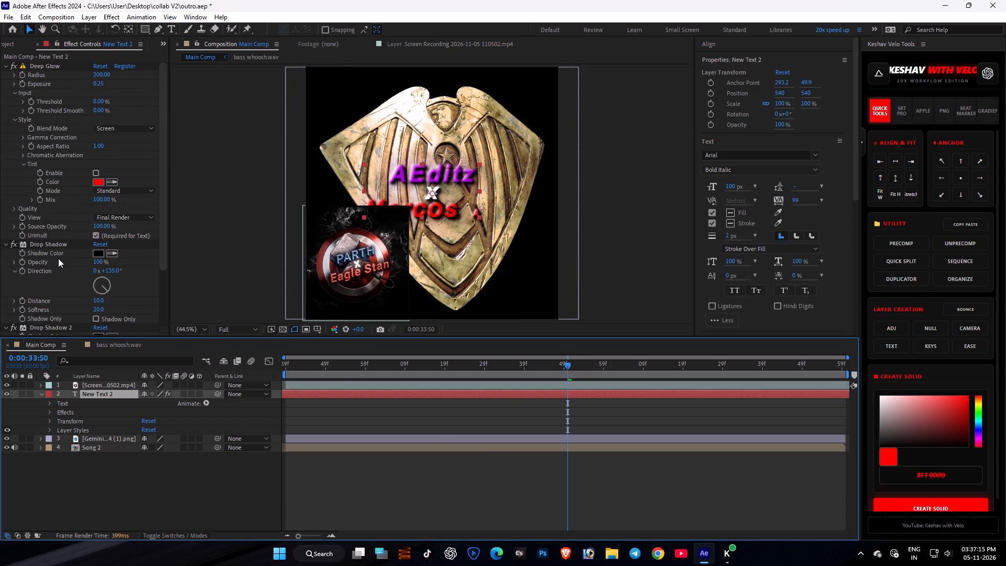
pyautogui.scroll(5, 58, 258)
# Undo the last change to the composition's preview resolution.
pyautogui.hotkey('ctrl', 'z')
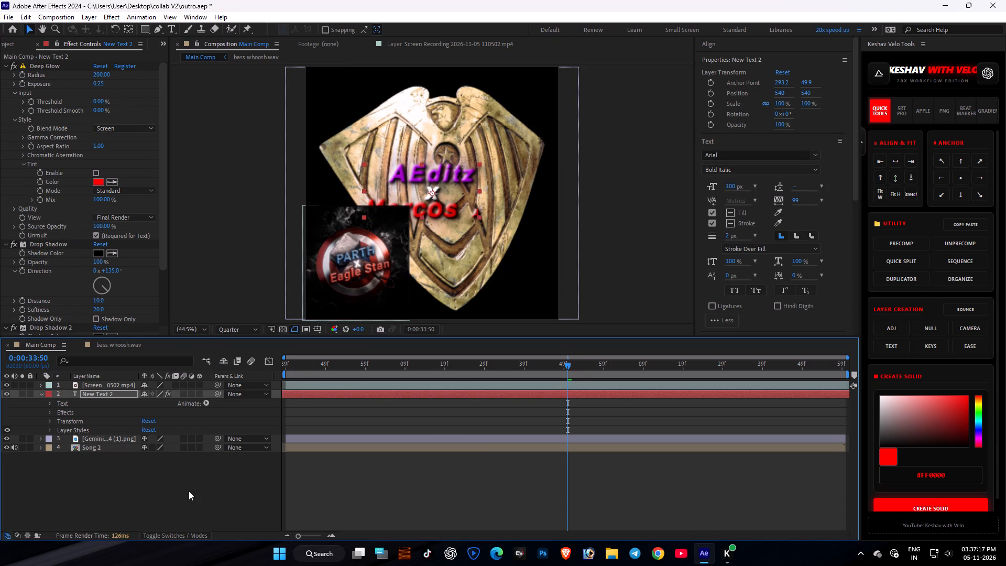
# Search Local Disk (G:) for "bev" and apply the Wexyn Text Bevel animation preset to the New Text 2 layer.
pyautogui.click(189, 491)
pyautogui.scroll(1, 222, 480)
pyautogui.click(299, 392)
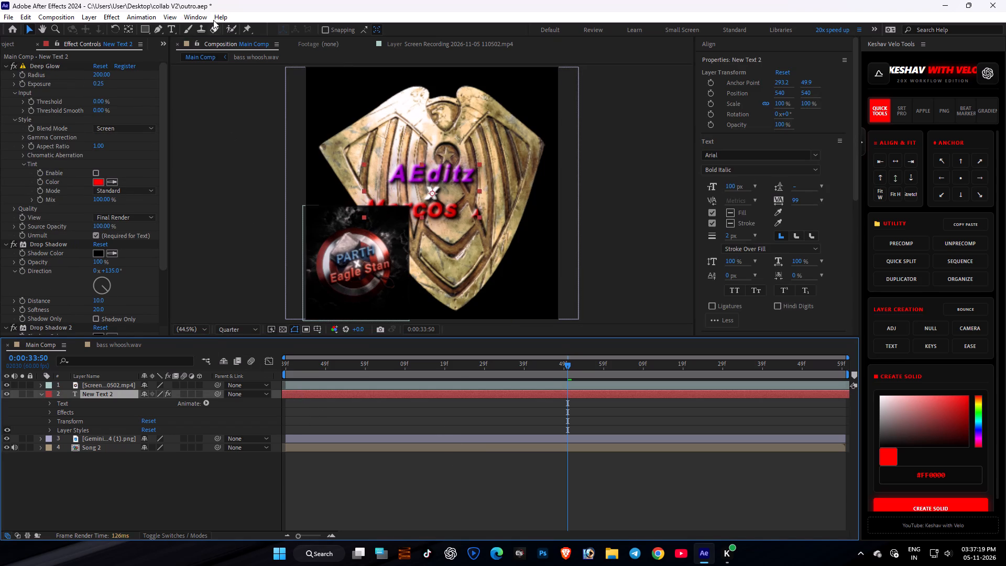
pyautogui.click(150, 13)
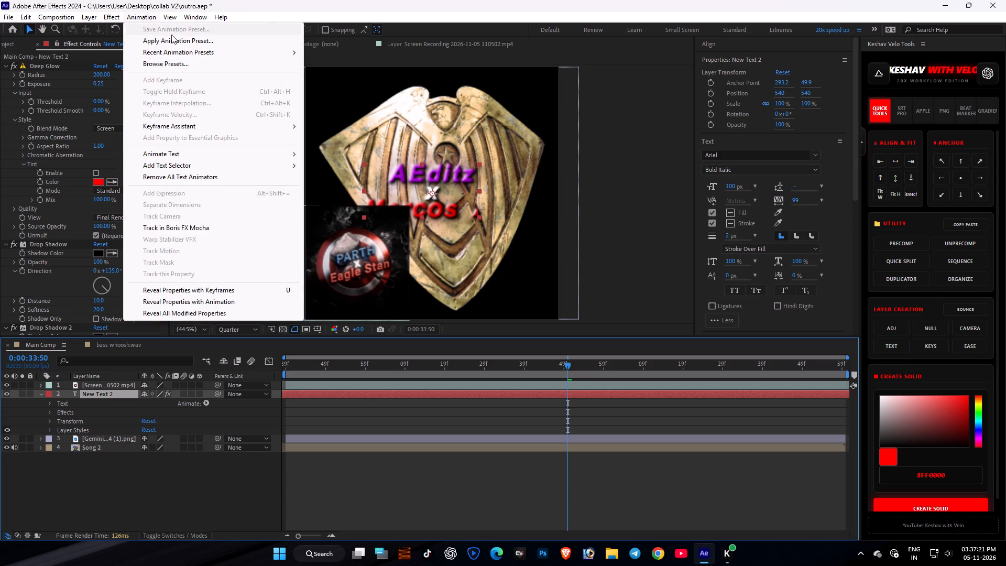
pyautogui.click(174, 39)
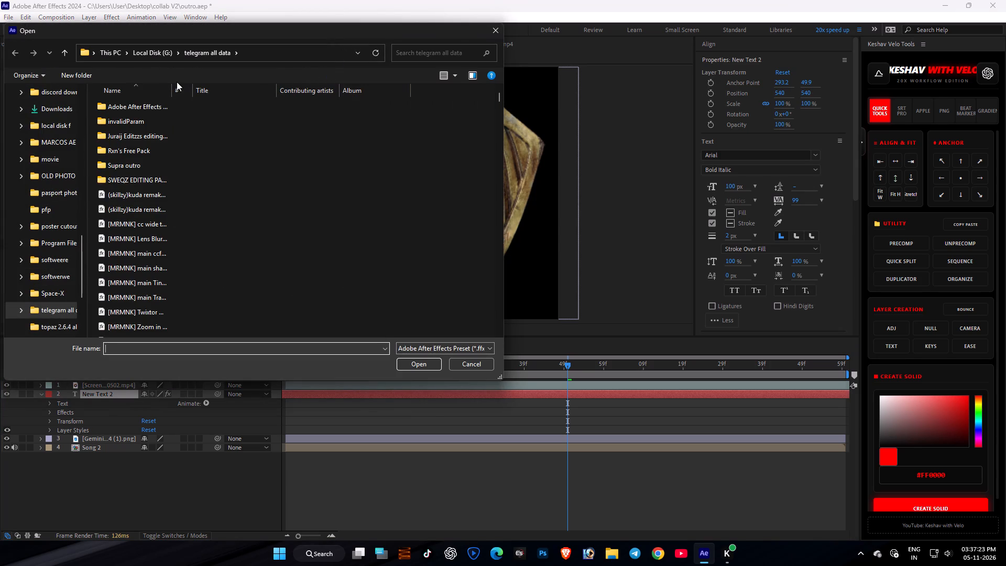
pyautogui.click(160, 54)
pyautogui.click(427, 51)
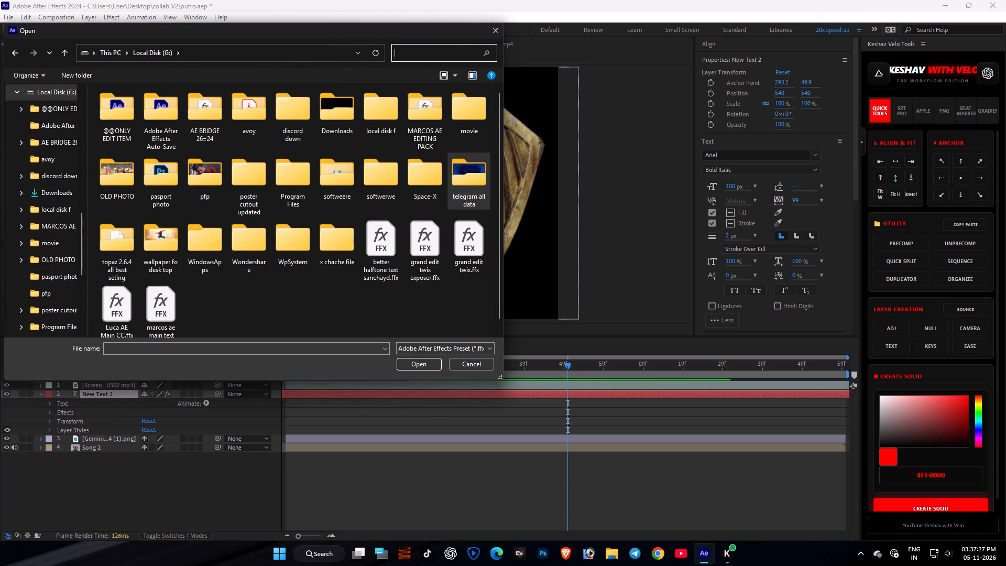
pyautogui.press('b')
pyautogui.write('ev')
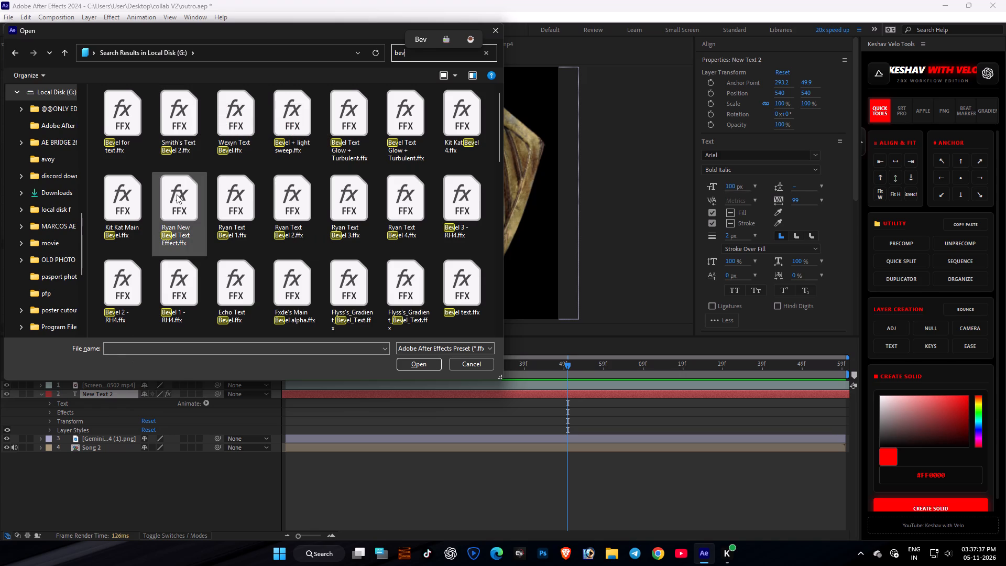
pyautogui.doubleClick(245, 130)
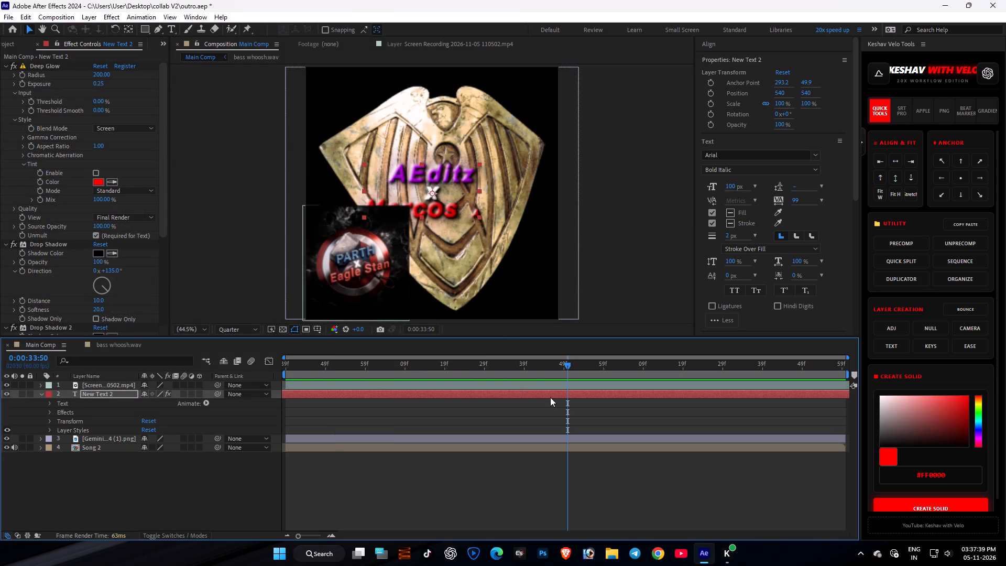
# Set the composition preview resolution to Full.
pyautogui.scroll(-7, 35, 190)
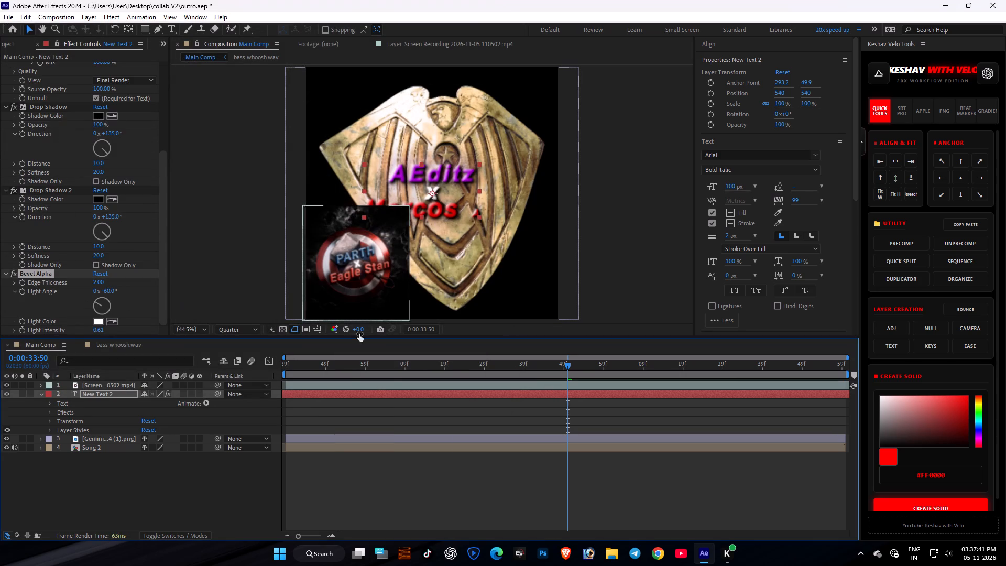
pyautogui.click(238, 335)
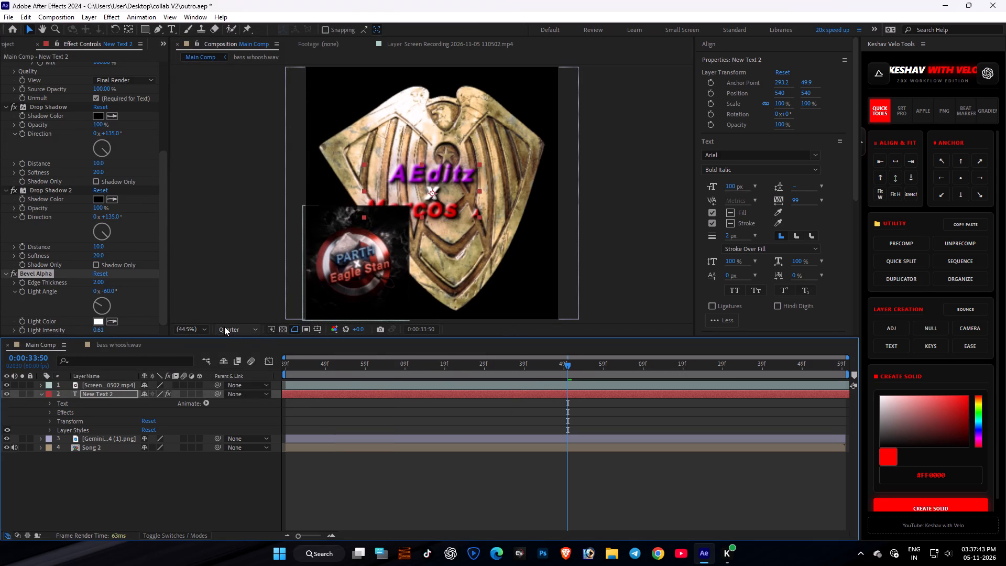
pyautogui.click(224, 326)
pyautogui.click(228, 351)
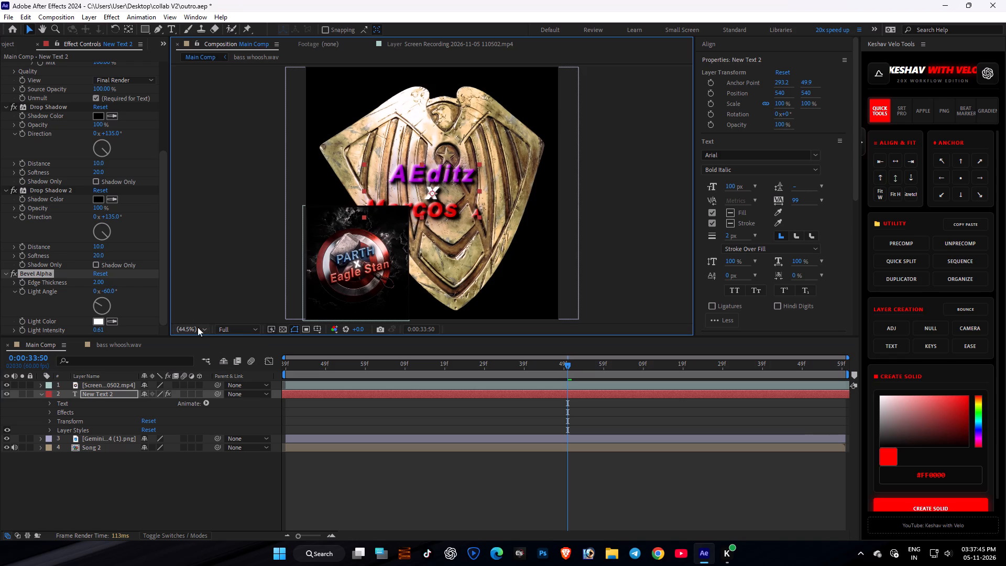
# Move the Bevel Alpha effect to the top of New Text 2's effect stack, above Deep Glow.
pyautogui.moveTo(37, 272); pyautogui.dragTo(56, 77)
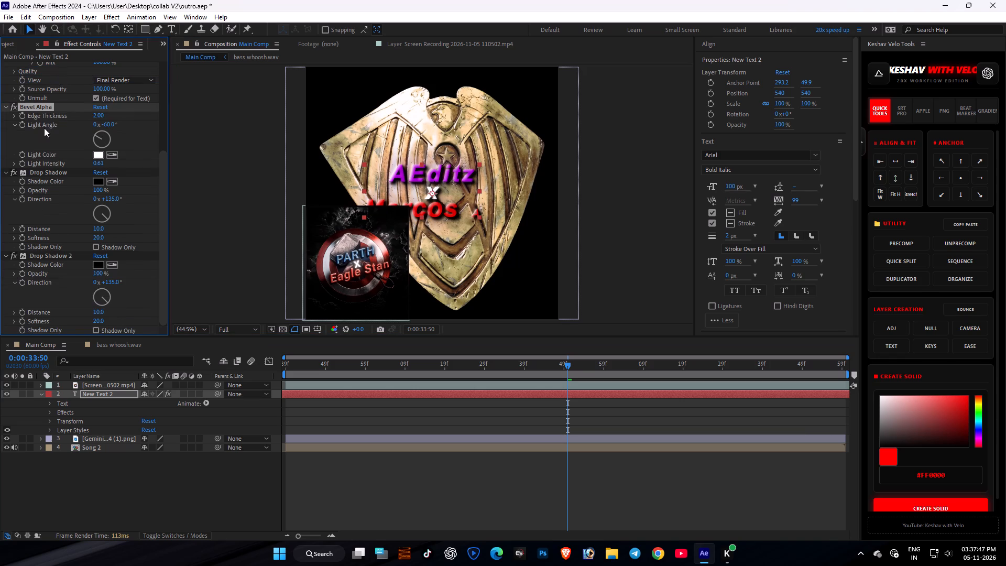
pyautogui.scroll(1, 34, 135)
pyautogui.moveTo(44, 184); pyautogui.dragTo(44, 145)
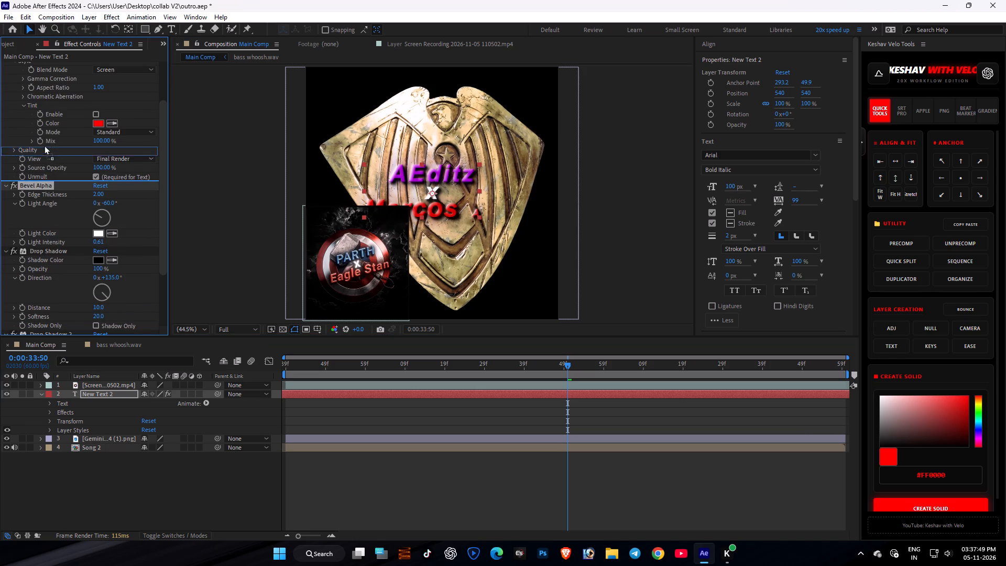
pyautogui.moveTo(44, 145); pyautogui.dragTo(56, 60)
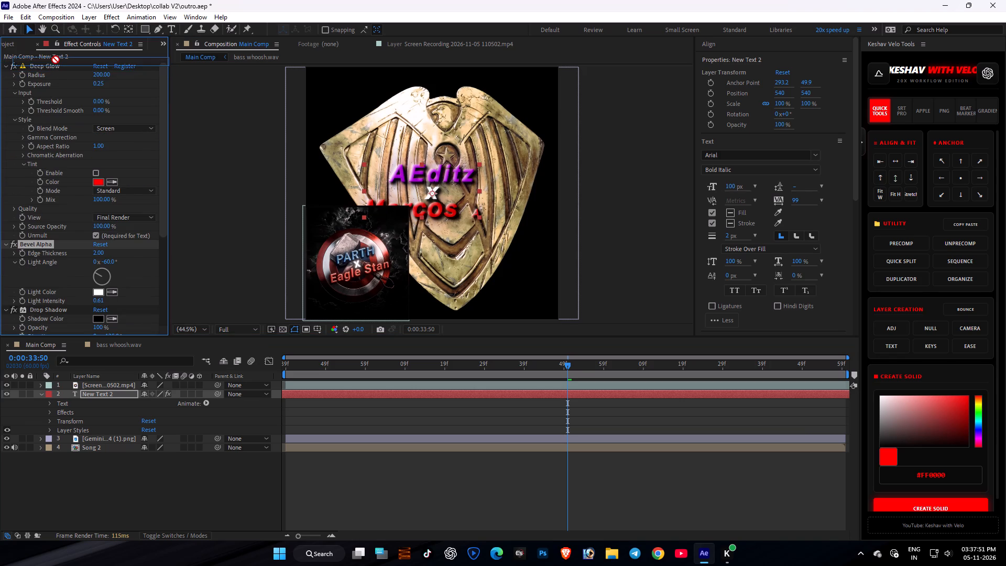
pyautogui.moveTo(56, 60); pyautogui.dragTo(53, 65)
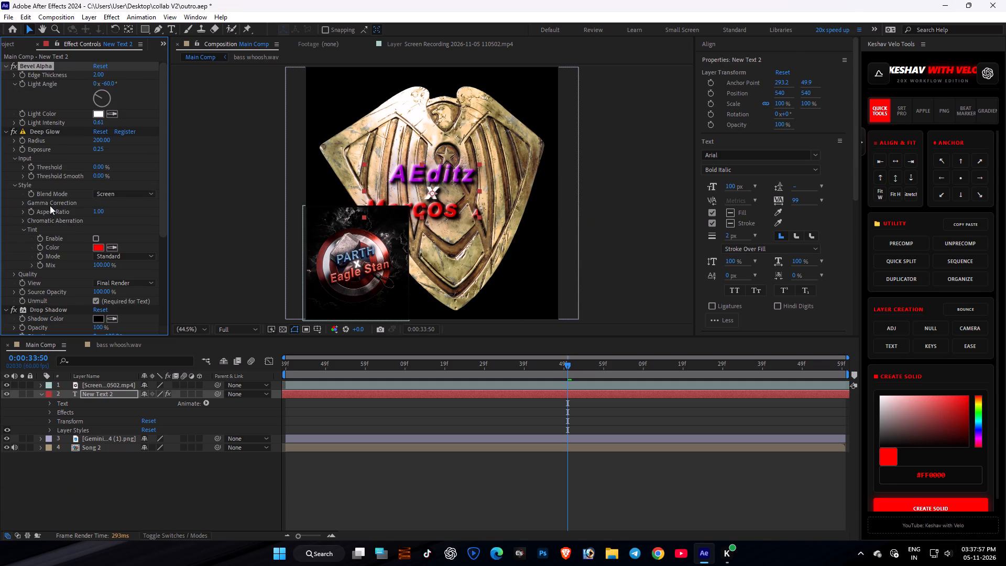
# Set the Bevel Alpha light angle on New Text 2 to +47°.
pyautogui.moveTo(97, 94); pyautogui.dragTo(126, 85)
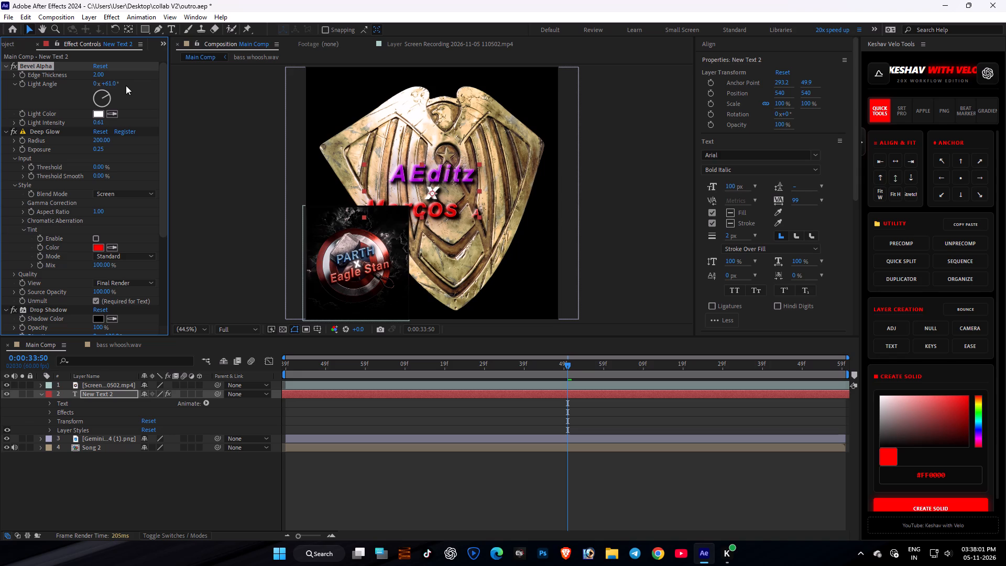
pyautogui.moveTo(126, 85); pyautogui.dragTo(185, 101)
pyautogui.moveTo(185, 101); pyautogui.dragTo(173, 99)
pyautogui.moveTo(173, 99); pyautogui.dragTo(187, 20)
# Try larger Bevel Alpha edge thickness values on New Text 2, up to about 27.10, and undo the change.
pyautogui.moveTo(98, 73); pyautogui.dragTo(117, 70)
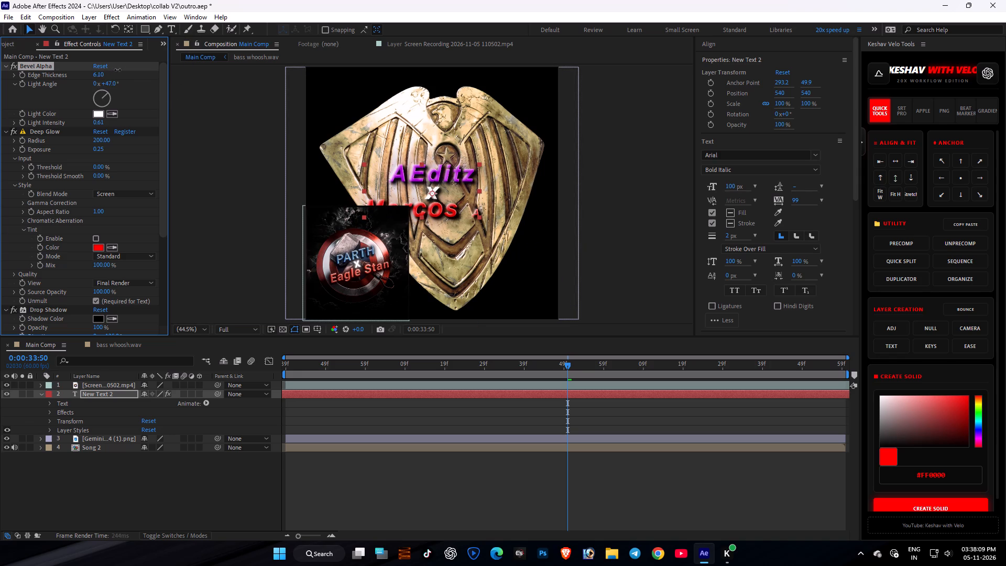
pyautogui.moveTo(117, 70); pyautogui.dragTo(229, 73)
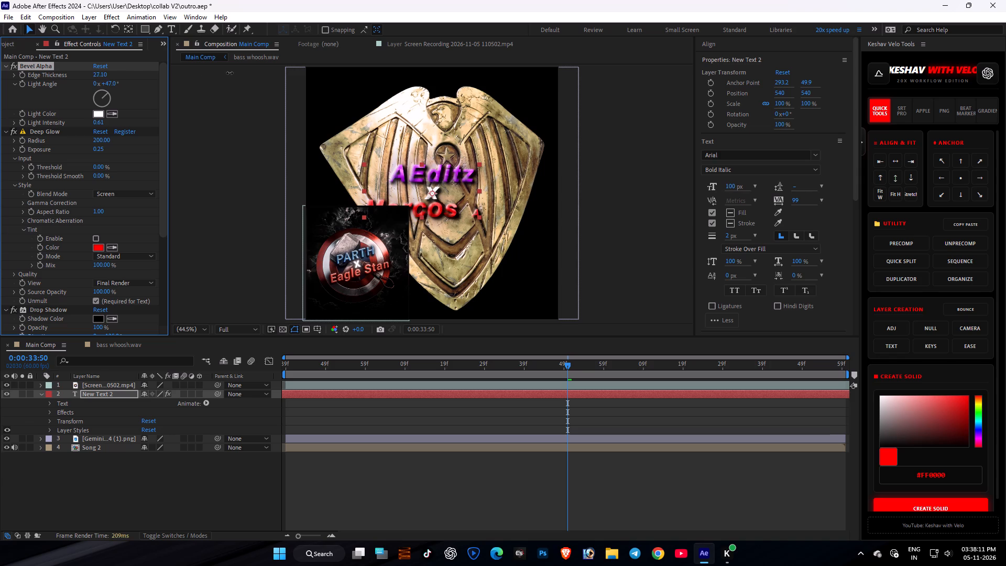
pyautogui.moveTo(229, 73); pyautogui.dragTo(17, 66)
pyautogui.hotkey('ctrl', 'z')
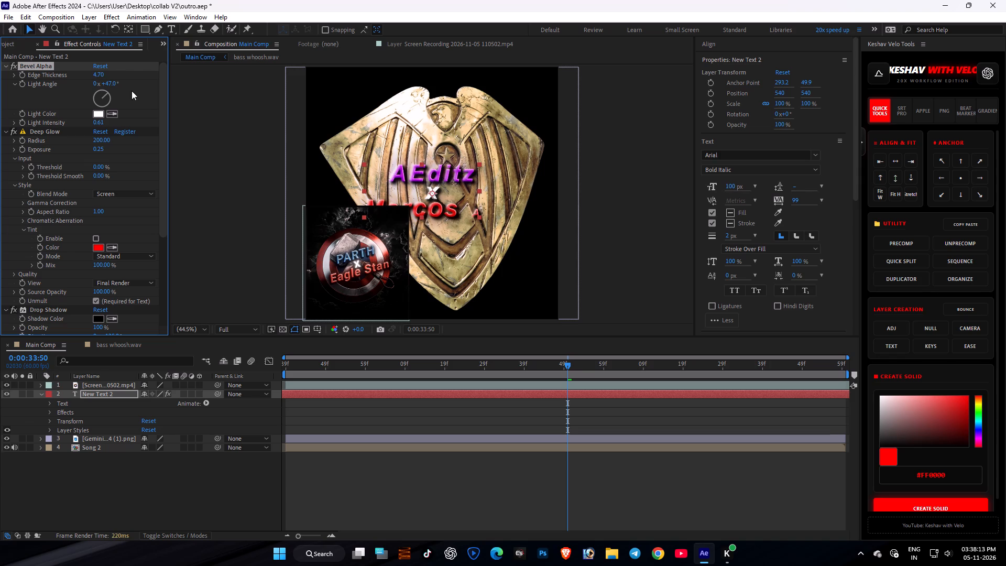
# Raise the Bevel Alpha light intensity on New Text 2 to 1.00.
pyautogui.moveTo(99, 123); pyautogui.dragTo(119, 128)
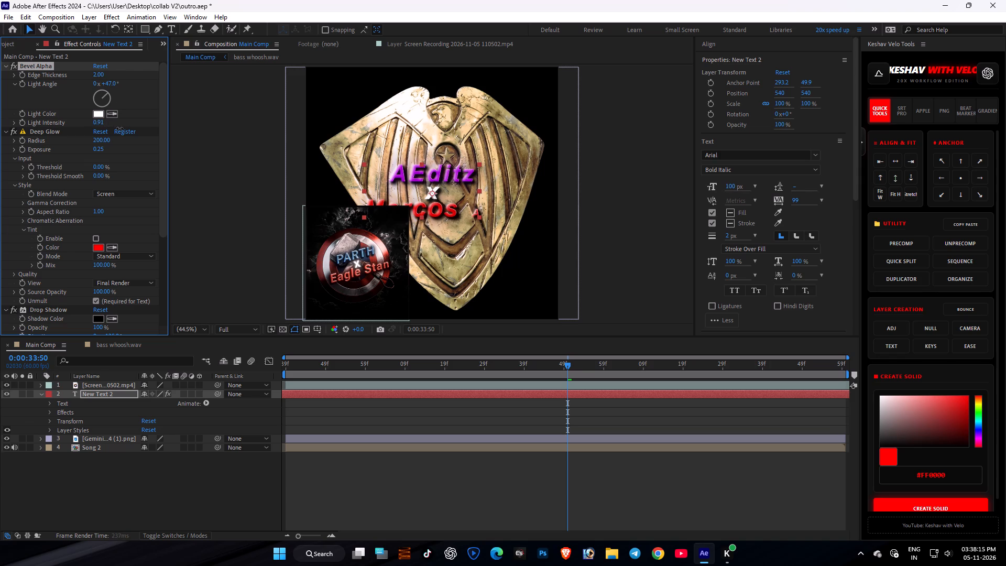
pyautogui.moveTo(119, 128); pyautogui.dragTo(389, 153)
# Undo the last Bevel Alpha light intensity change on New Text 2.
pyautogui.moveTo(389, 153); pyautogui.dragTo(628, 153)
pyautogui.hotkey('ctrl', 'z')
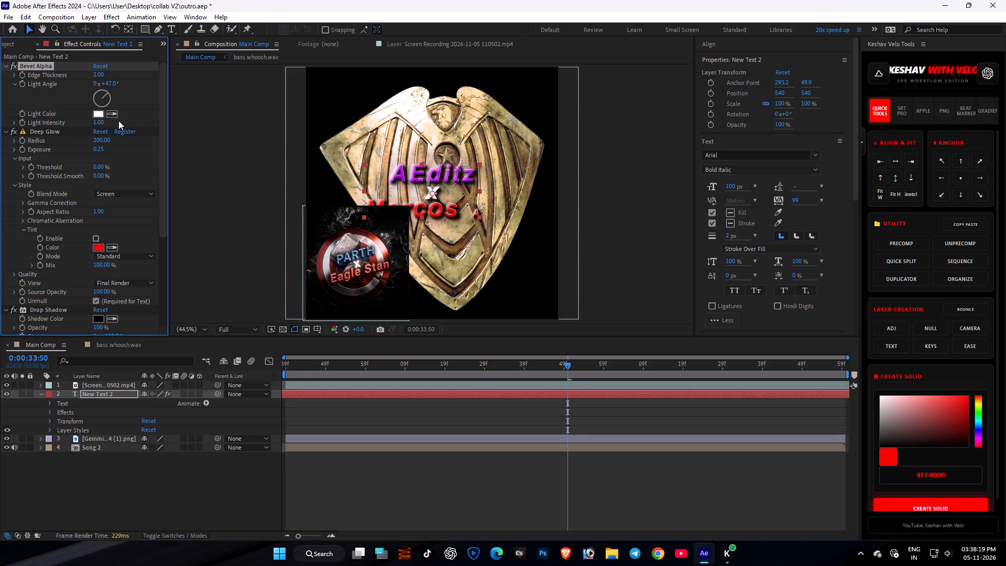
# Compare New Text 2 with and without Bevel Alpha, and delete that effect from the layer.
pyautogui.keyDown('ctrl'); pyautogui.click(15, 63); pyautogui.keyUp('ctrl')
pyautogui.keyDown('ctrl'); pyautogui.click(15, 63); pyautogui.keyUp('ctrl')
pyautogui.keyDown('ctrl'); pyautogui.click(36, 68); pyautogui.keyUp('ctrl')
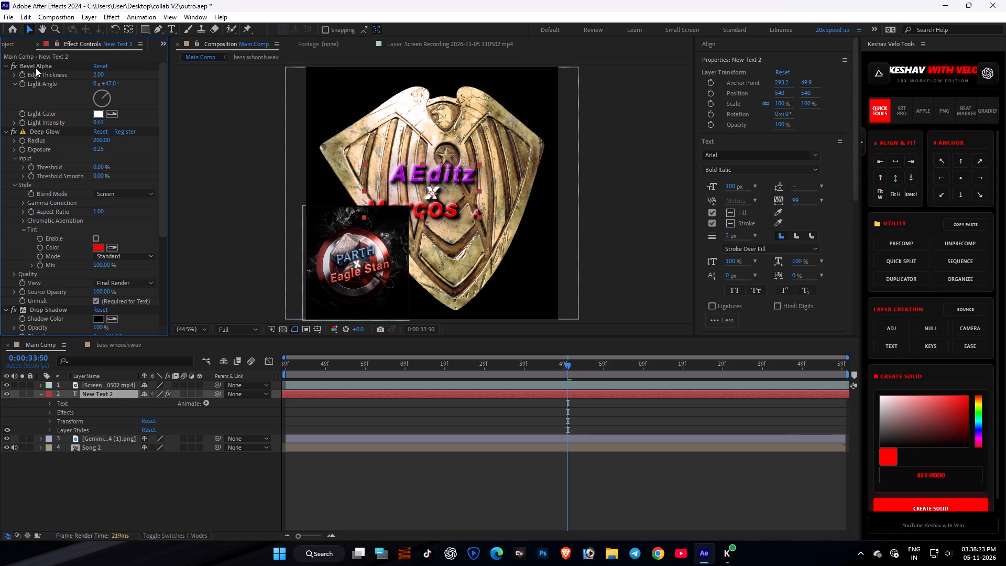
pyautogui.press('Delete')
pyautogui.click(50, 64)
pyautogui.press('Delete')
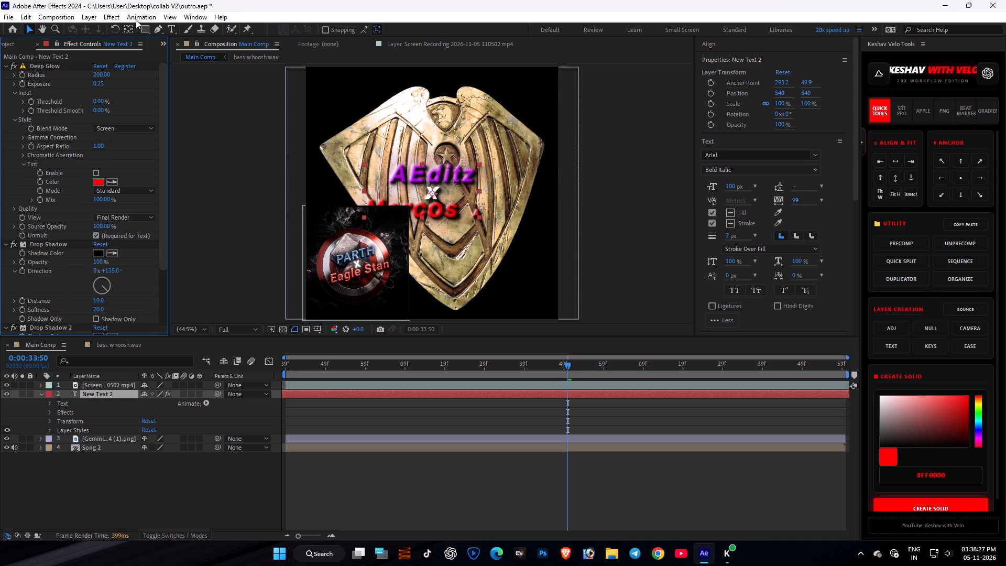
pyautogui.click(141, 17)
pyautogui.click(170, 38)
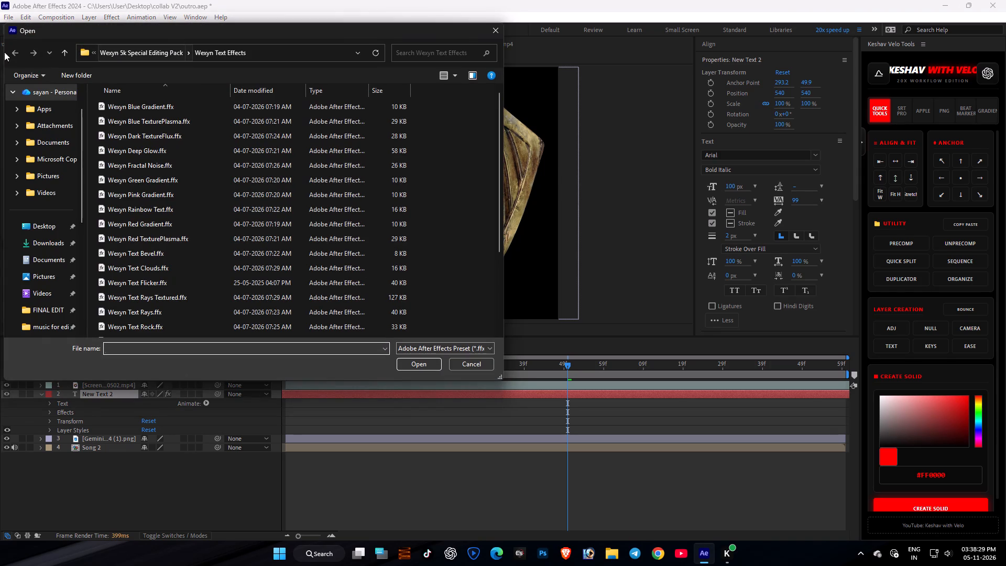
pyautogui.doubleClick(63, 51)
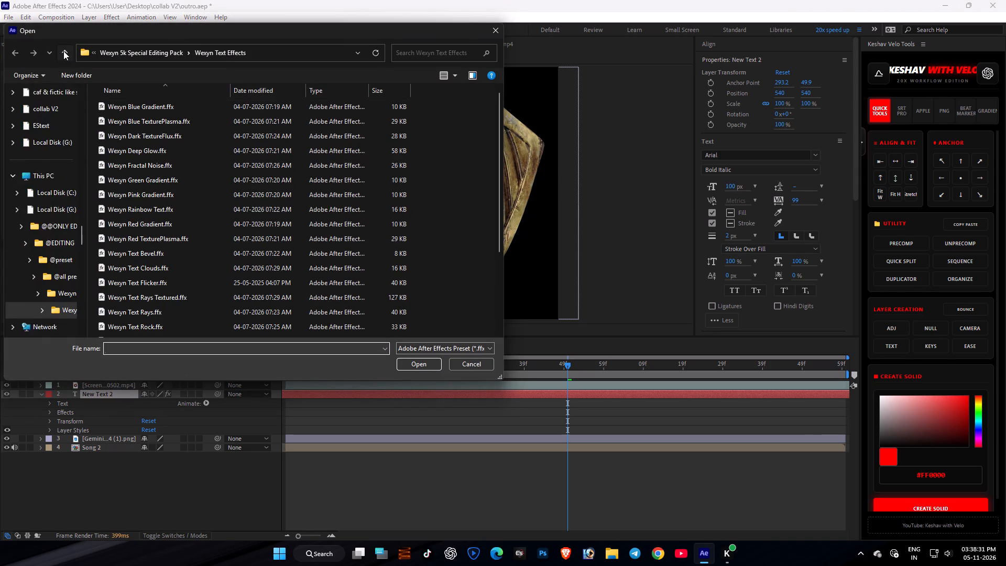
pyautogui.click(63, 51)
pyautogui.click(68, 54)
pyautogui.click(68, 54)
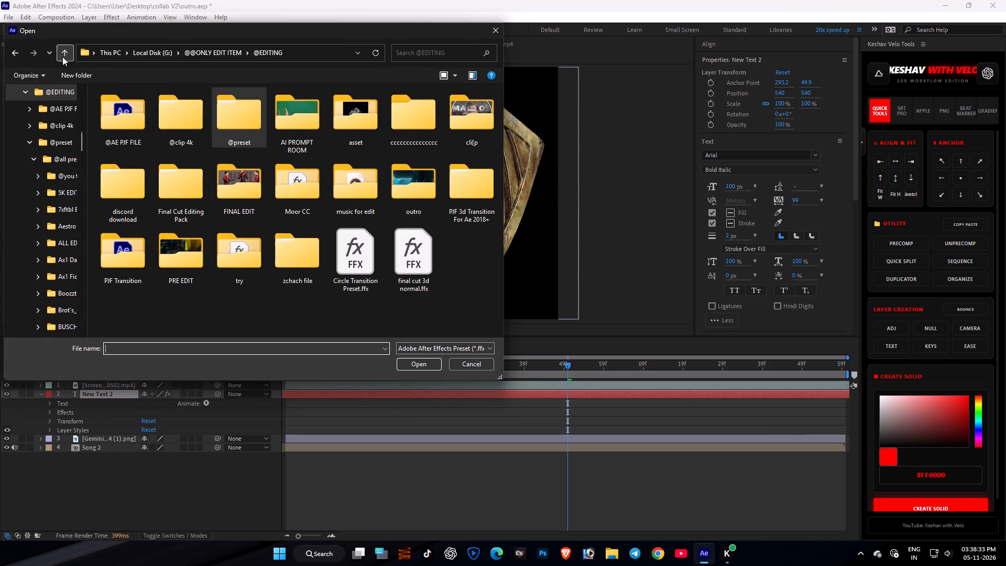
pyautogui.doubleClick(249, 111)
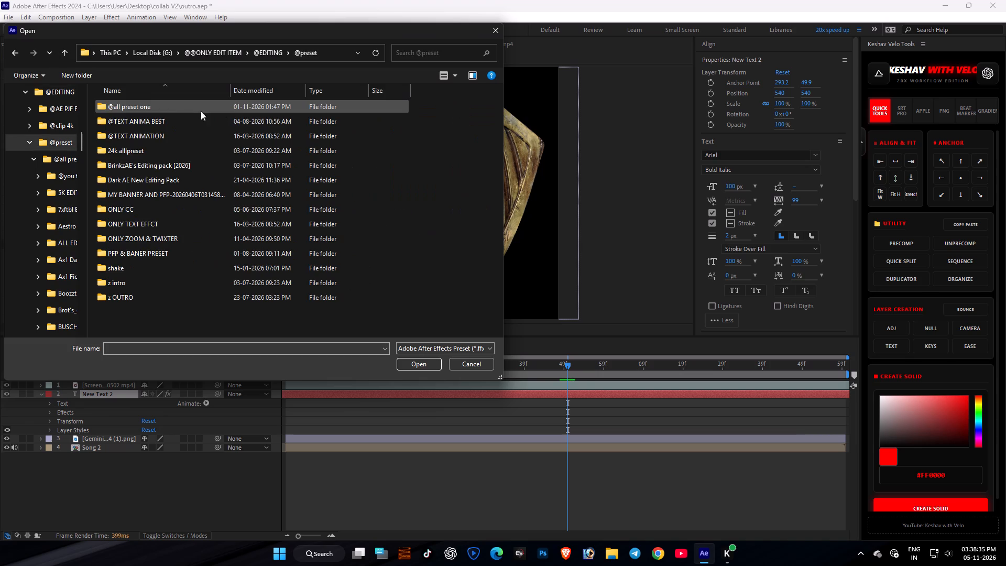
pyautogui.doubleClick(187, 112)
pyautogui.doubleClick(187, 112)
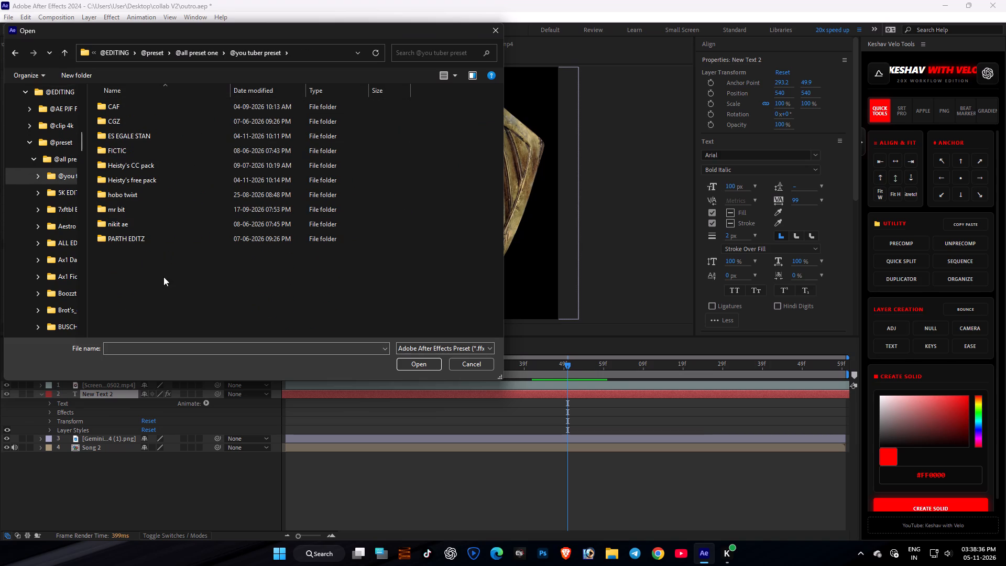
pyautogui.doubleClick(127, 225)
pyautogui.click(173, 113)
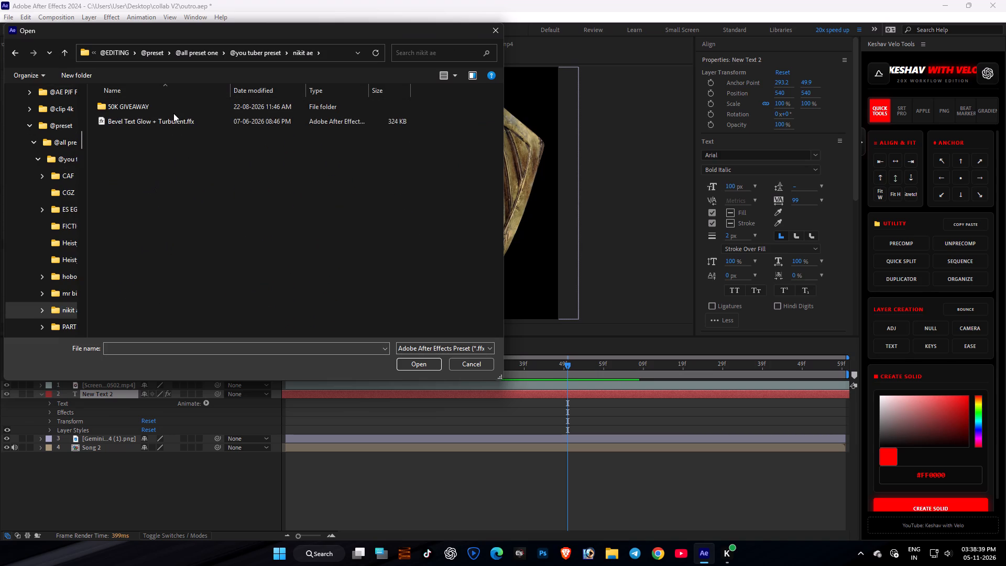
pyautogui.doubleClick(187, 119)
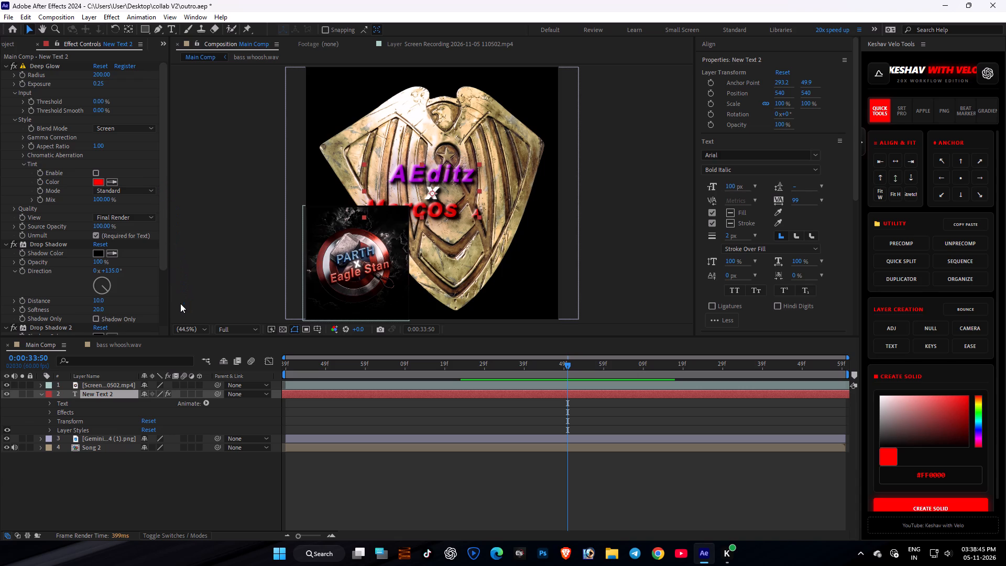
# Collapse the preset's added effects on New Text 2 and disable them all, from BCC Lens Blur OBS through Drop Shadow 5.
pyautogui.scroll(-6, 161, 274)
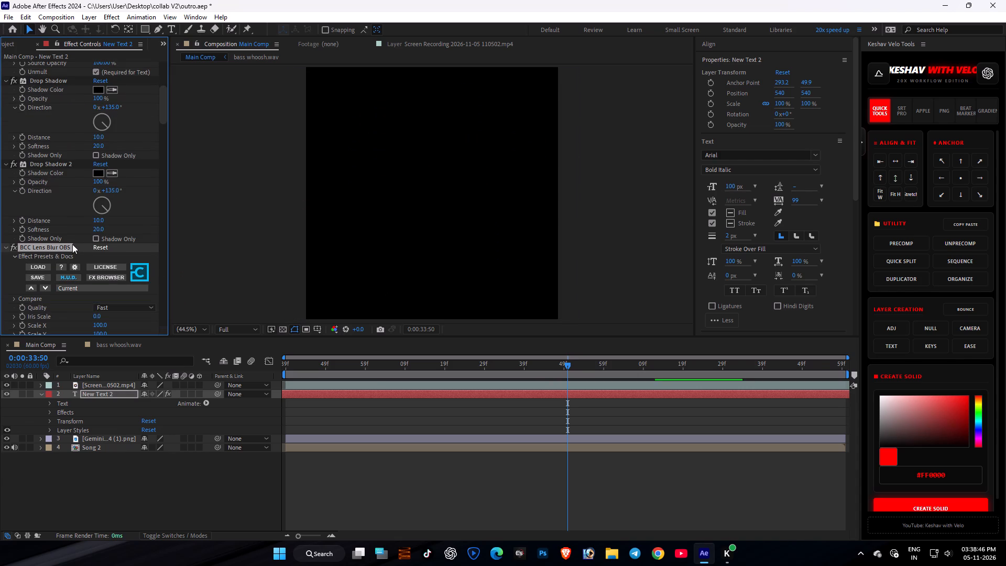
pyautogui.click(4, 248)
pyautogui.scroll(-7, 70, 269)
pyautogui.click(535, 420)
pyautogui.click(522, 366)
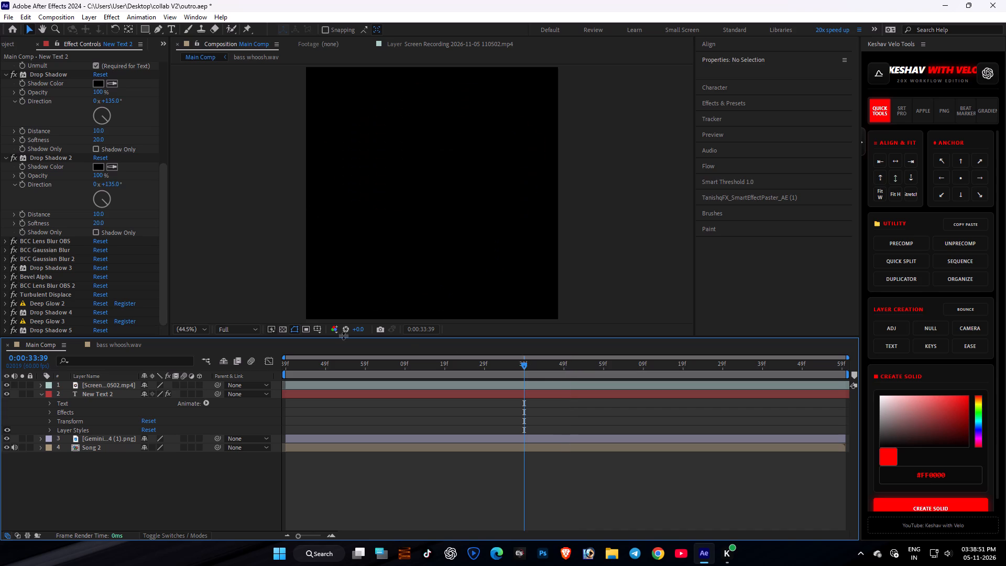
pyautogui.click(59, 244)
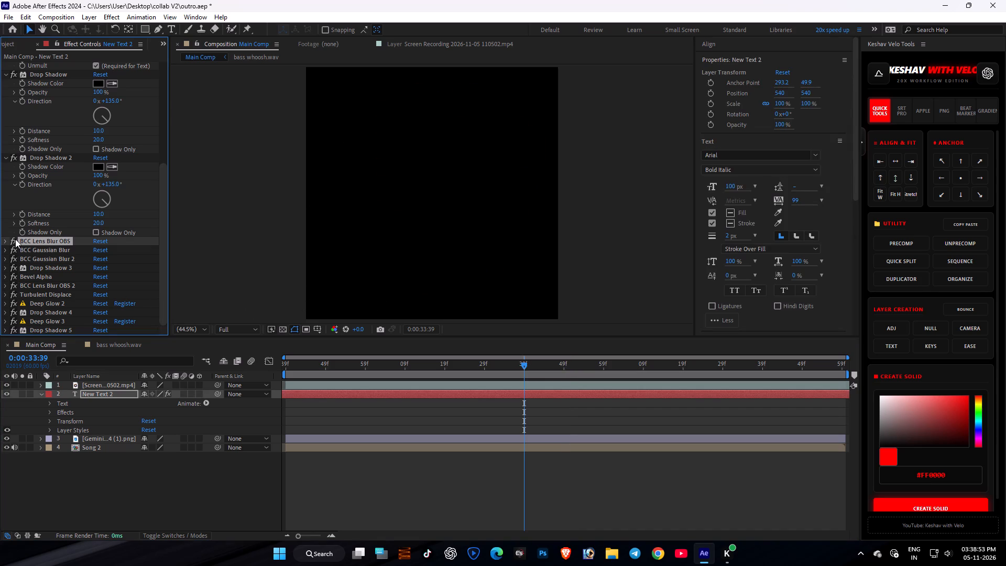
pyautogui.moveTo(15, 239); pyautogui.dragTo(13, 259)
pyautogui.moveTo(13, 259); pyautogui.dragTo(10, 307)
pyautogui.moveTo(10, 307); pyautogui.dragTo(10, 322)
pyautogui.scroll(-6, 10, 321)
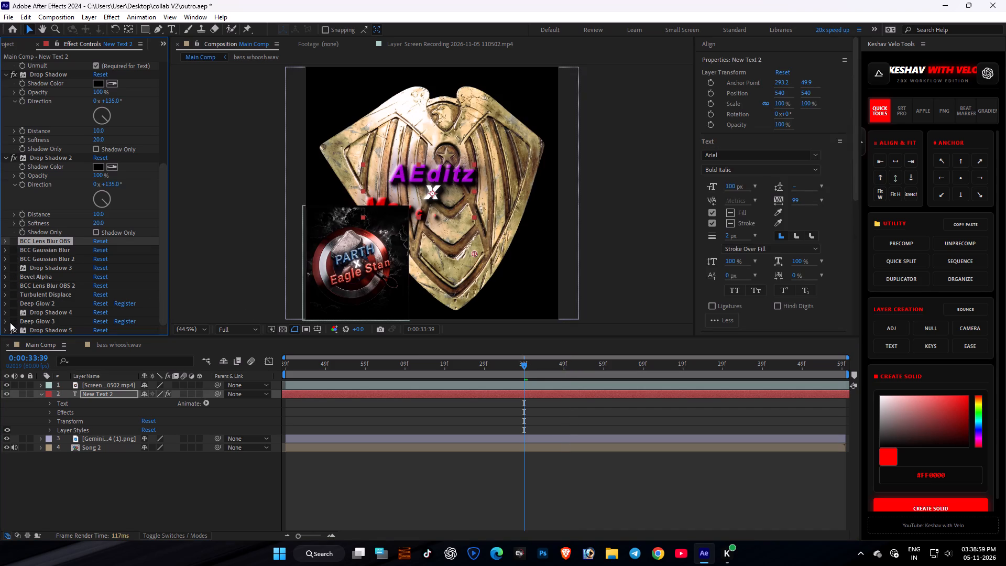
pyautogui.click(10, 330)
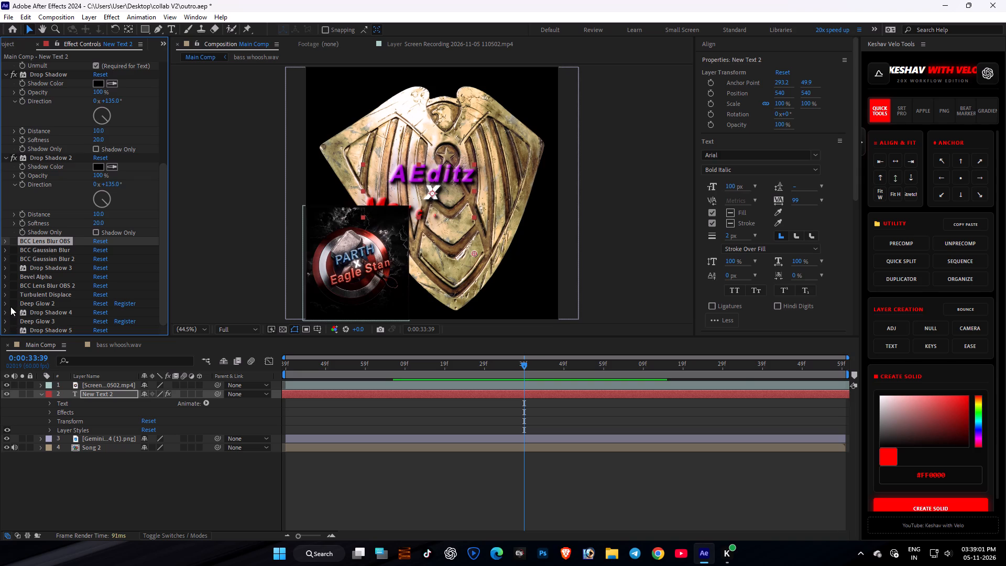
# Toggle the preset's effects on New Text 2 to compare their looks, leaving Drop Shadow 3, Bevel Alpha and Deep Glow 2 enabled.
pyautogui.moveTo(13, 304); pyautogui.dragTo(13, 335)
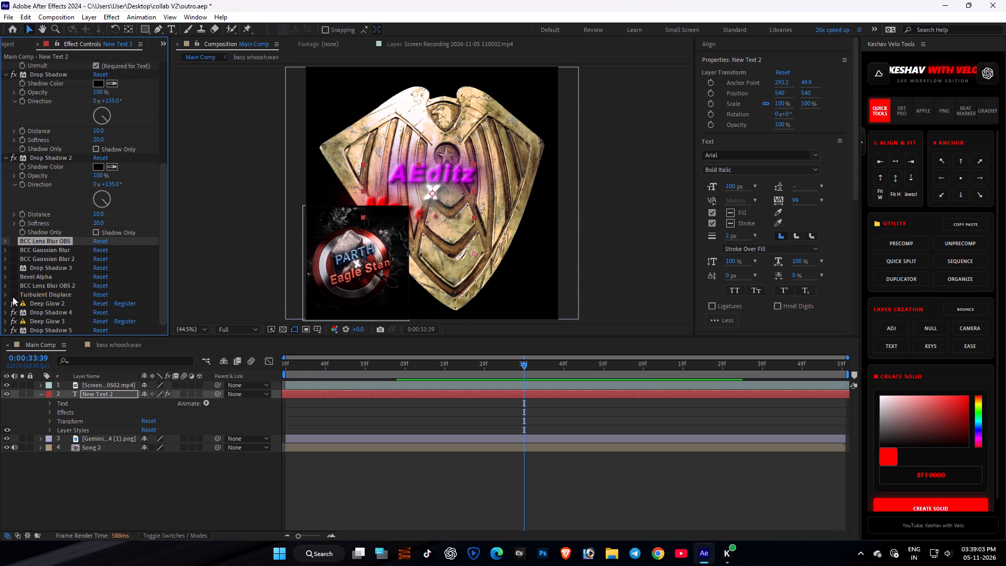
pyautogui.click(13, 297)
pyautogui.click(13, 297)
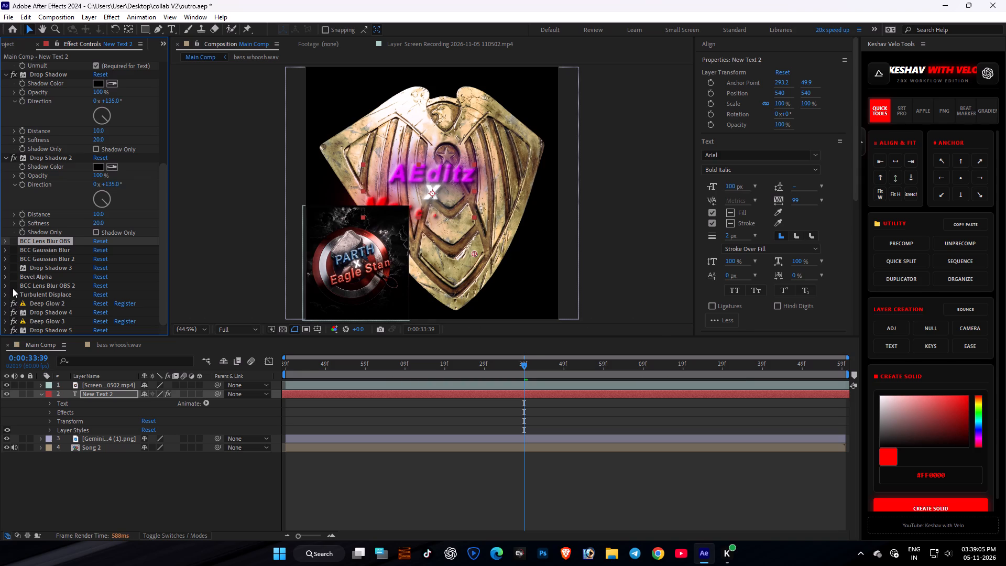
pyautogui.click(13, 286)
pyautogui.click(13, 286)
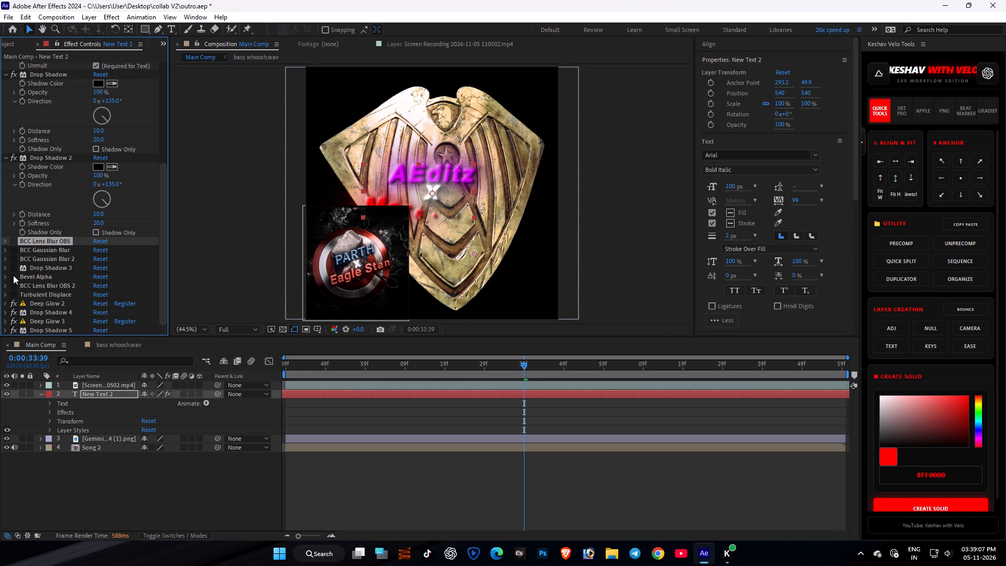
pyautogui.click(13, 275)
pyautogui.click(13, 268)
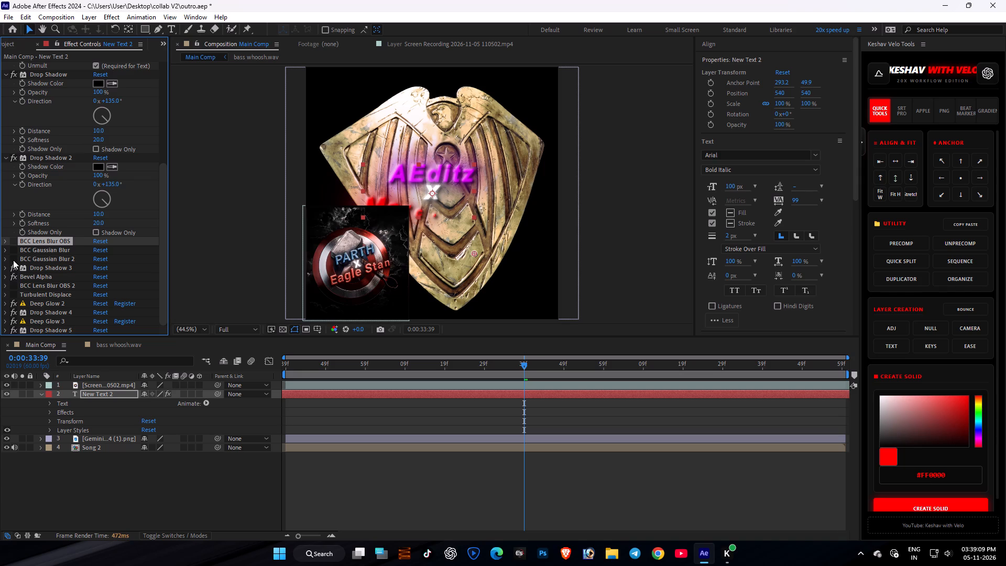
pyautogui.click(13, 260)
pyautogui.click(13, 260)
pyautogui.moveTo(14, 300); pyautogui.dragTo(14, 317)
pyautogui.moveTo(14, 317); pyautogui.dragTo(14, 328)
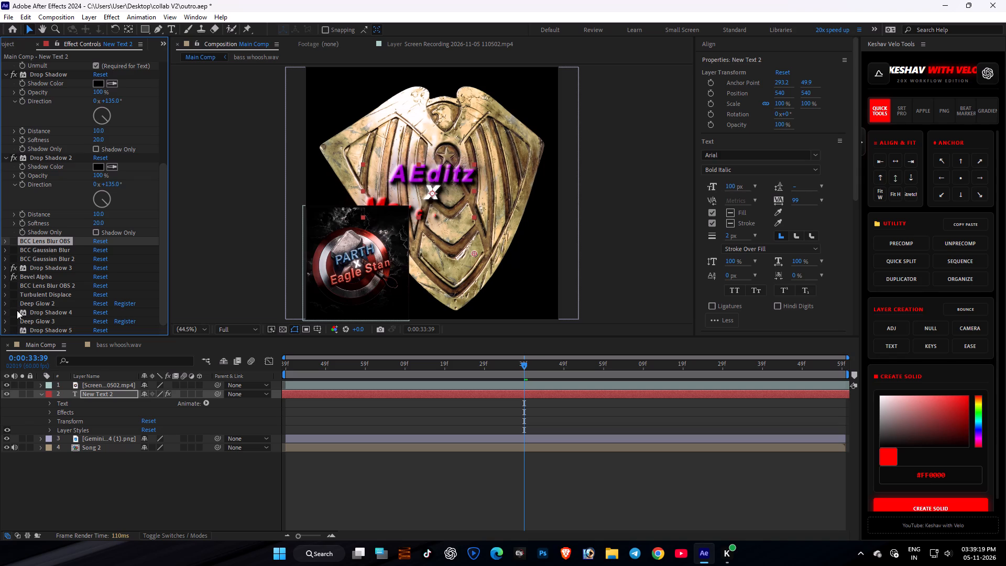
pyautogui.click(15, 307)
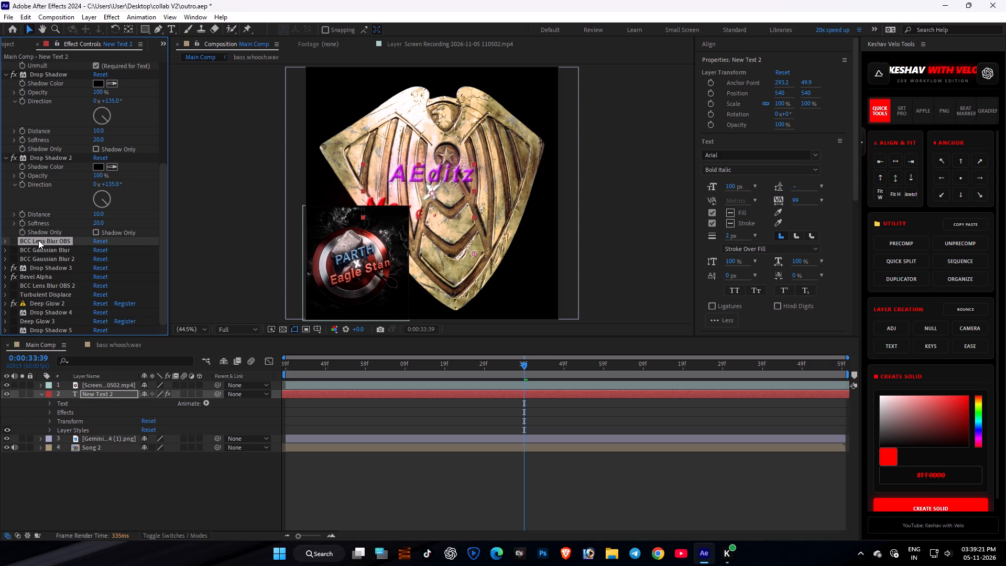
# Delete all the preset's effects from BCC Lens Blur OBS through Drop Shadow 5 on New Text 2, except Bevel Alpha.
pyautogui.click(38, 240)
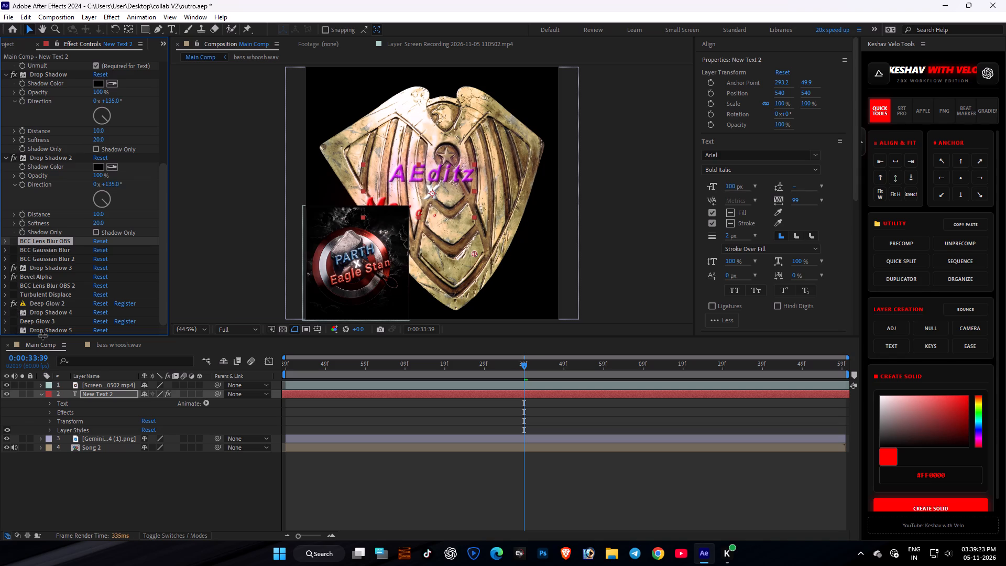
pyautogui.keyDown('shift'); pyautogui.click(42, 335); pyautogui.keyUp('shift')
pyautogui.keyDown('shift'); pyautogui.click(48, 333); pyautogui.keyUp('shift')
pyautogui.keyDown('ctrl'); pyautogui.click(40, 276); pyautogui.keyUp('ctrl')
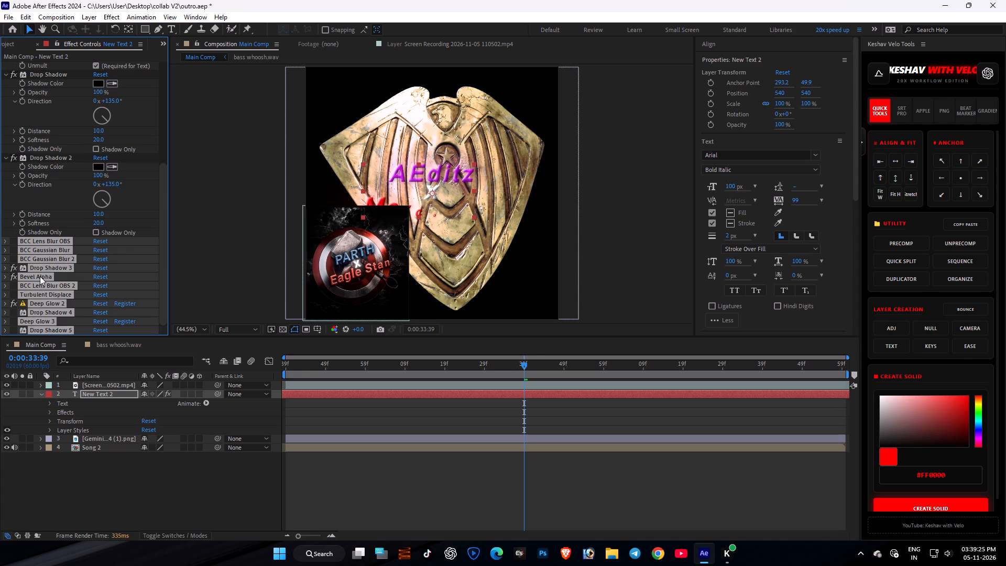
pyautogui.press('Delete')
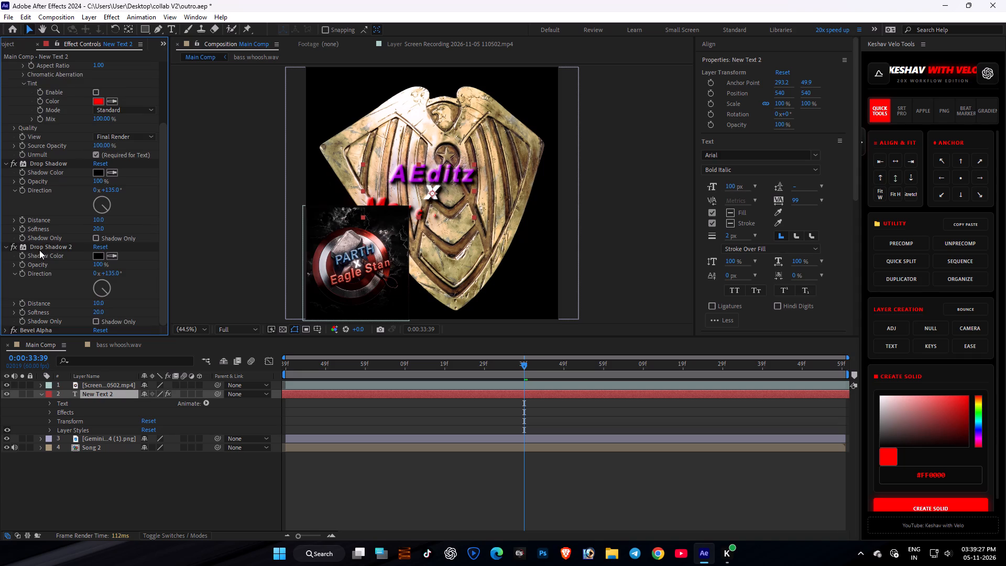
# Collapse all effects on New Text 2 and move Bevel Alpha between Deep Glow and Drop Shadow.
pyautogui.scroll(-2, 50, 265)
pyautogui.click(53, 325)
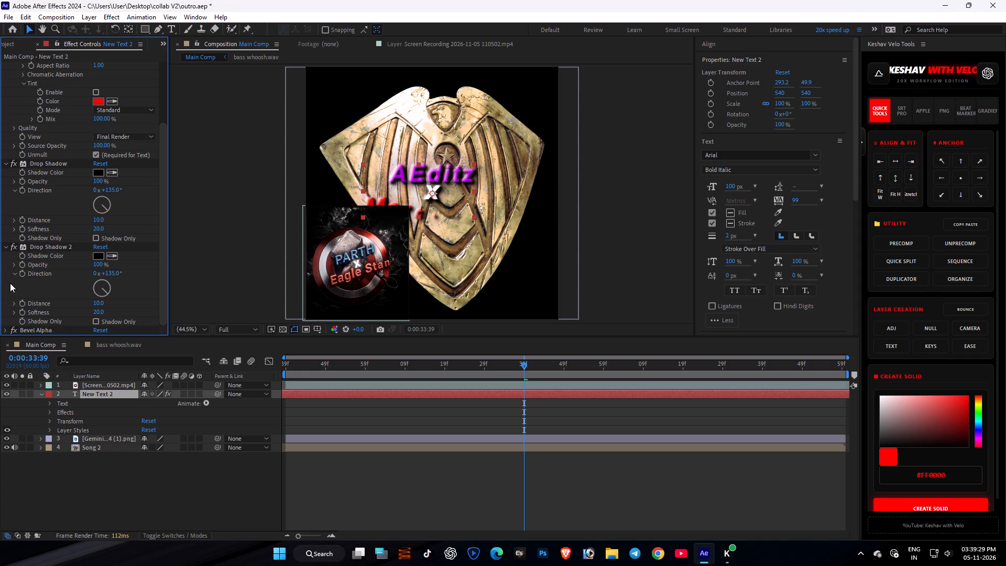
pyautogui.click(13, 283)
pyautogui.hotkey('ctrl', 'a')
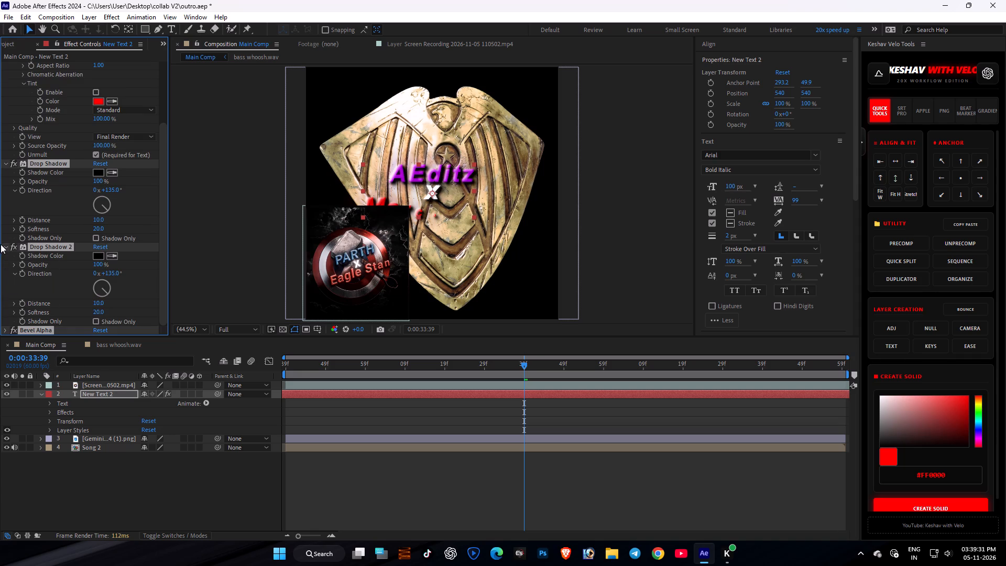
pyautogui.click(8, 246)
pyautogui.click(52, 245)
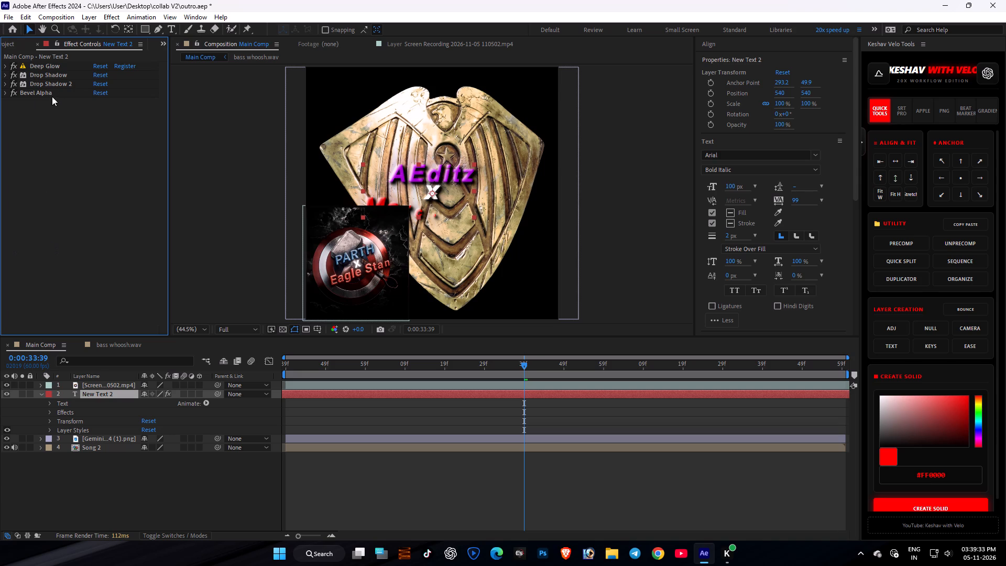
pyautogui.moveTo(45, 94); pyautogui.dragTo(52, 72)
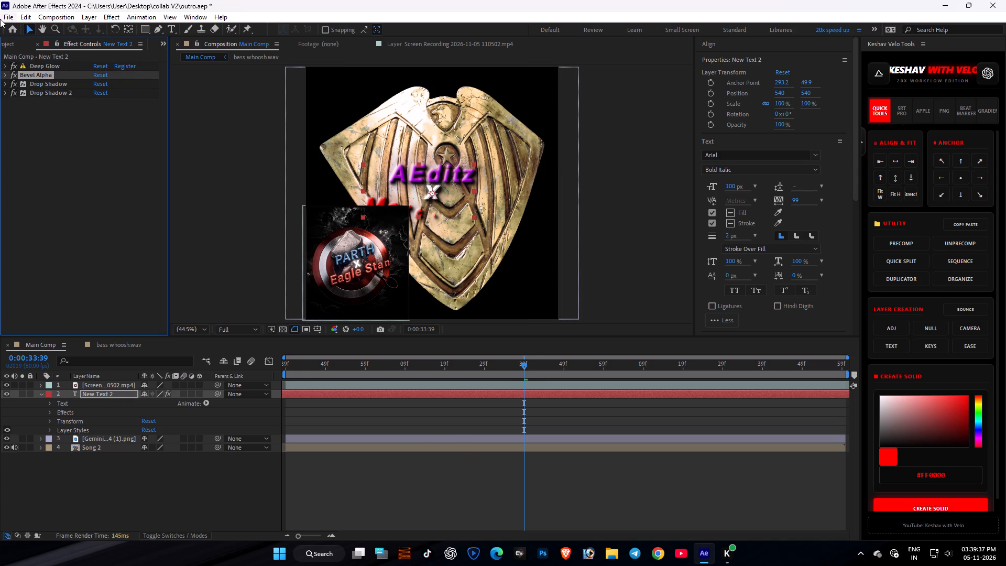
# With the playhead at 0:00:34:17, reorder the New Text 2 effects so Bevel Alpha sits between Drop Shadow and Drop Shadow 2.
pyautogui.moveTo(592, 371); pyautogui.dragTo(676, 385)
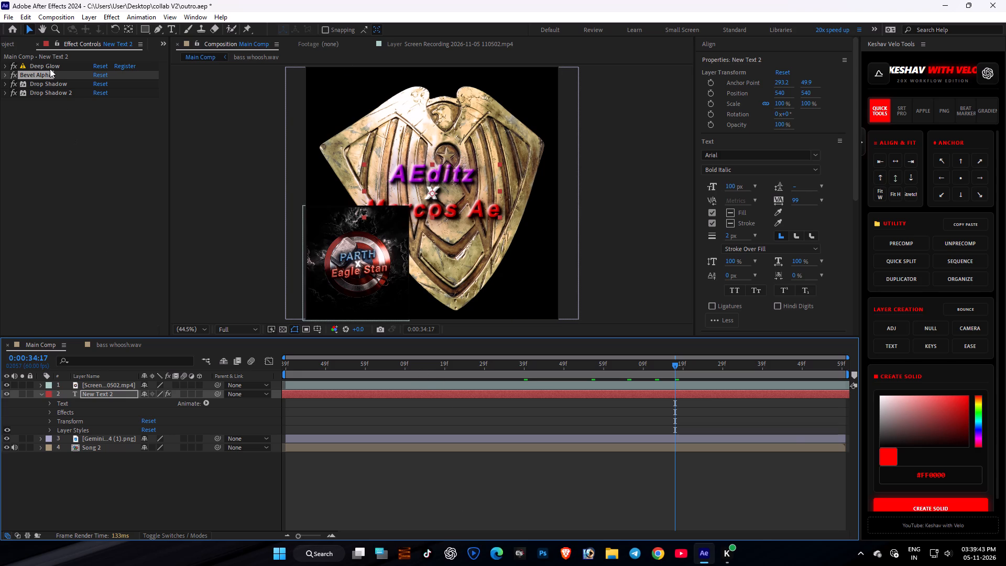
pyautogui.moveTo(44, 71); pyautogui.dragTo(58, 83)
pyautogui.moveTo(39, 75); pyautogui.dragTo(64, 86)
pyautogui.moveTo(35, 89); pyautogui.dragTo(41, 78)
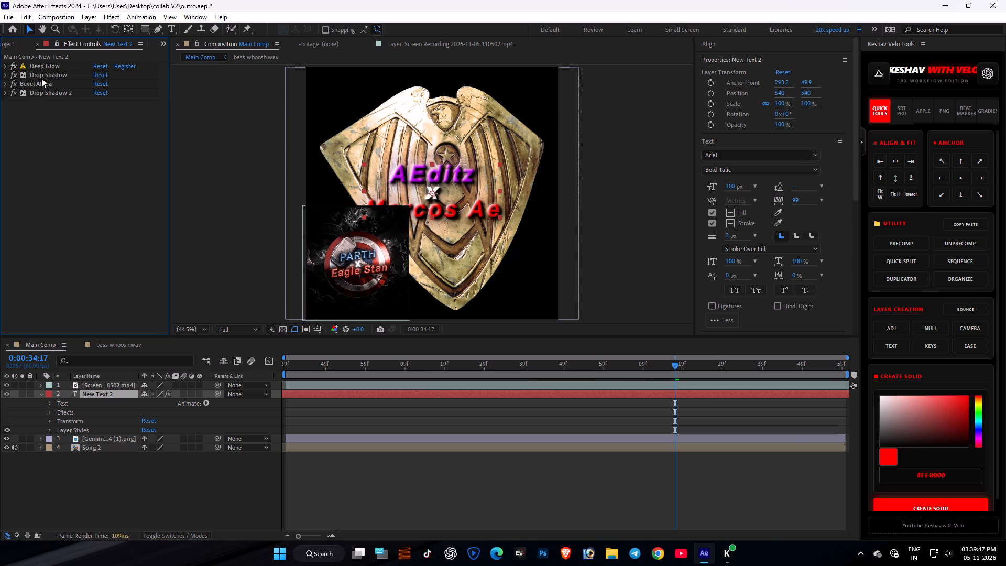
# Move Bevel Alpha to the top of New Text 2's effect stack and toggle it to compare the look.
pyautogui.moveTo(41, 78); pyautogui.dragTo(50, 67)
pyautogui.moveTo(37, 83); pyautogui.dragTo(59, 65)
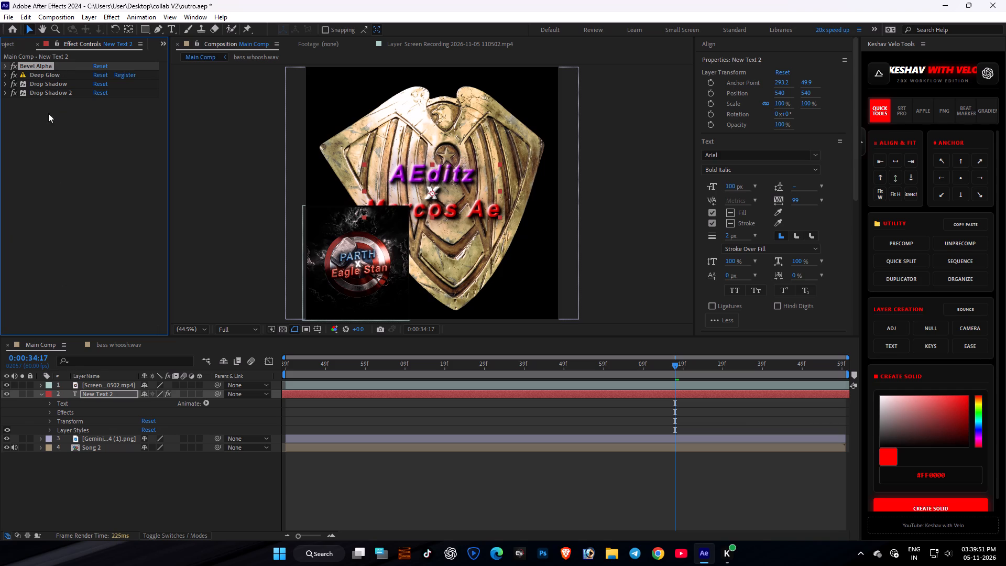
pyautogui.click(14, 69)
pyautogui.click(14, 69)
pyautogui.click(357, 409)
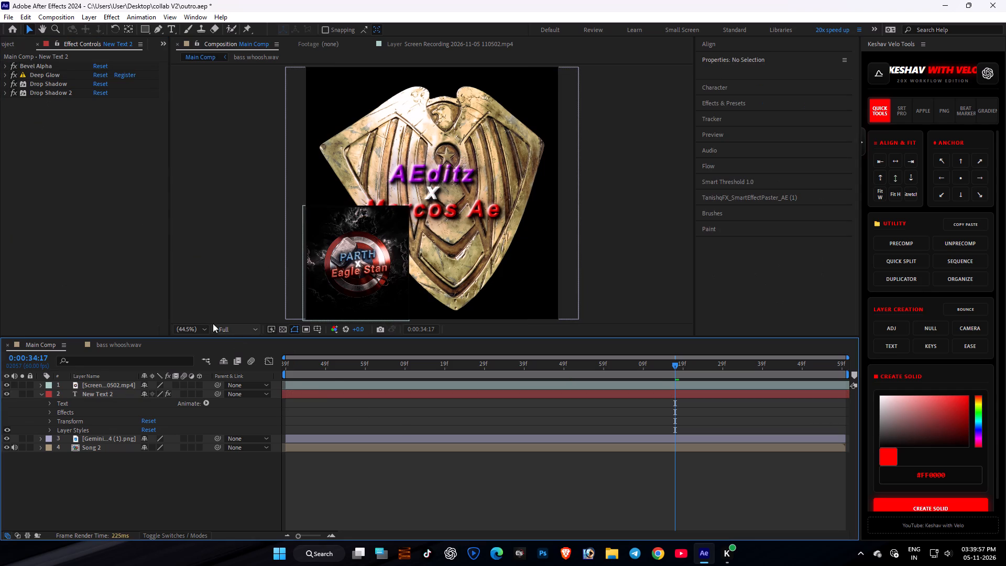
# Set the Main Comp preview resolution to Quarter.
pyautogui.click(198, 330)
pyautogui.click(201, 341)
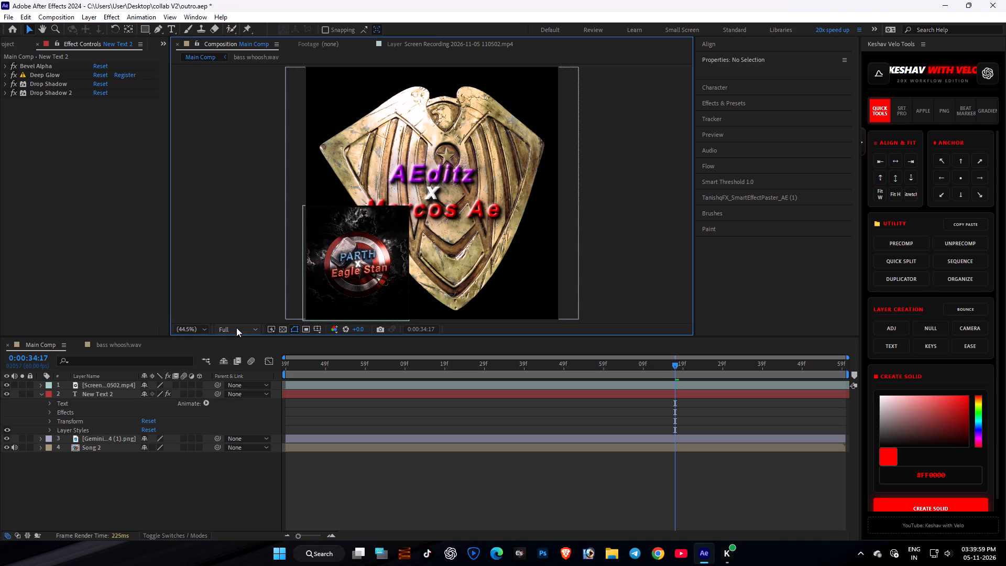
pyautogui.click(236, 328)
pyautogui.click(232, 393)
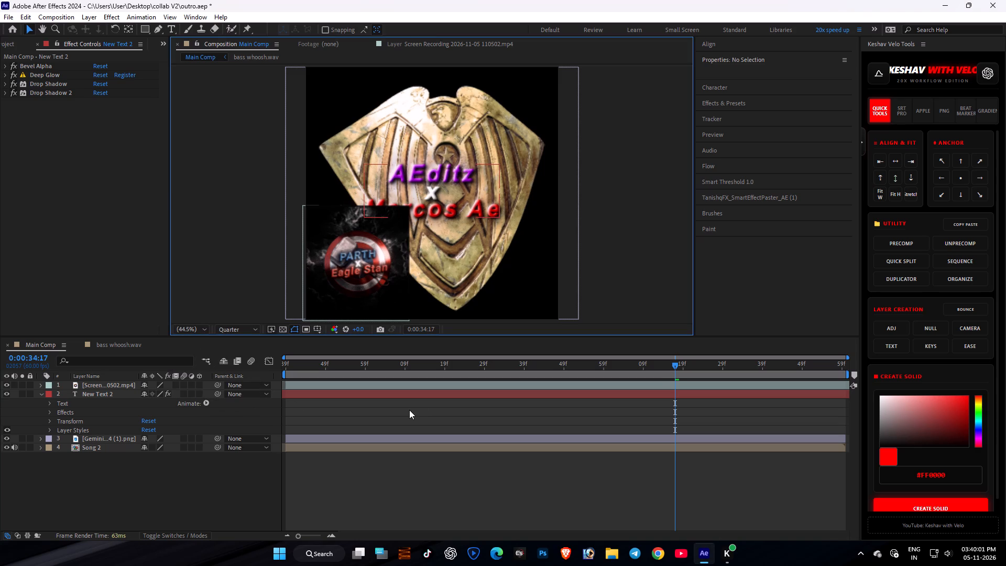
pyautogui.click(409, 410)
# With the playhead at 0:00:32:39, collapse the New Text 2 layer's properties and save the project.
pyautogui.moveTo(340, 364); pyautogui.dragTo(145, 368)
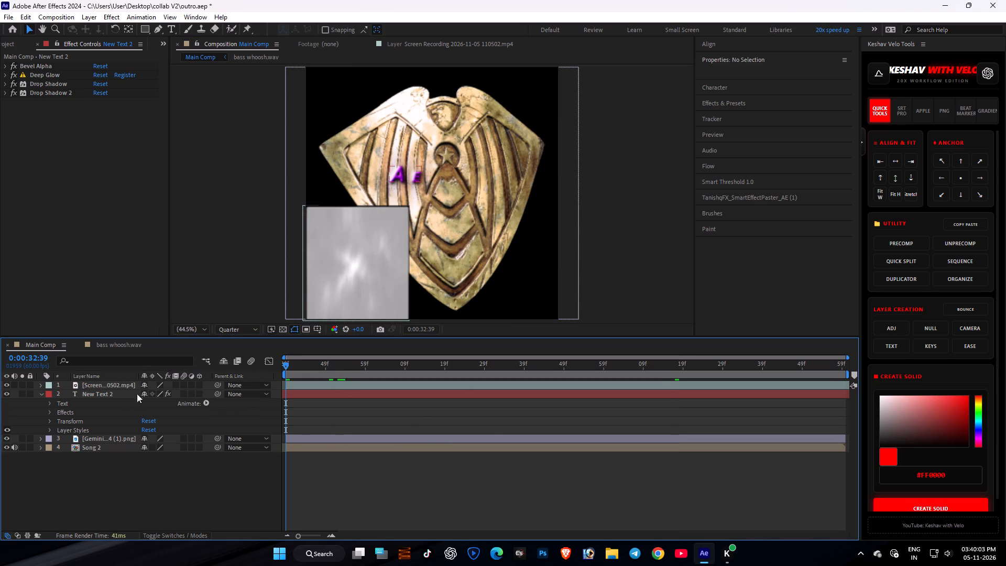
pyautogui.scroll(1, 135, 355)
pyautogui.press('u')
pyautogui.click(177, 484)
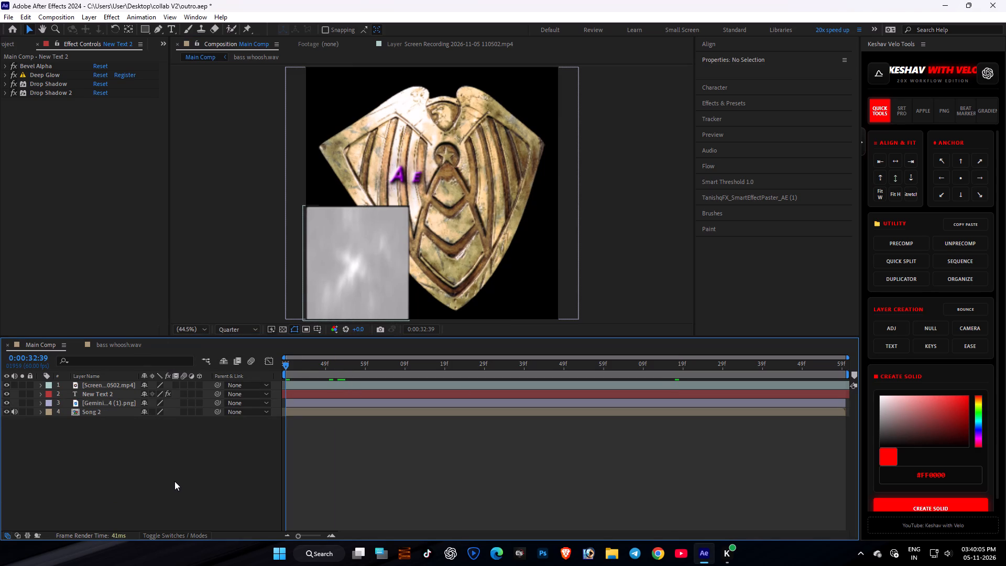
pyautogui.hotkey('ctrl', 's')
# Scrub through Main Comp from 0:00:32:39 to review the title reveal alongside the reference recording.
pyautogui.scroll(1, 336, 362)
pyautogui.moveTo(336, 362); pyautogui.dragTo(425, 405)
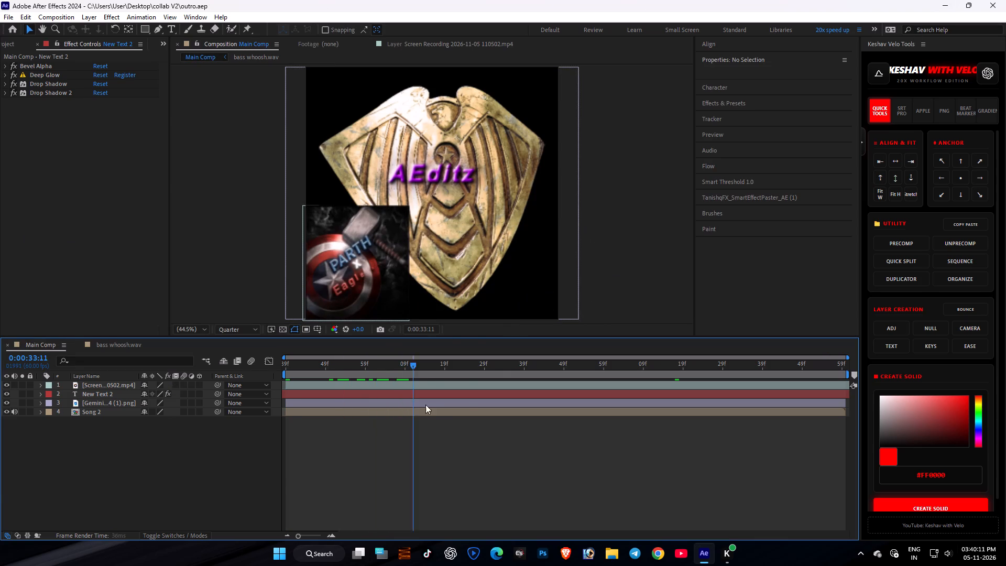
pyautogui.moveTo(425, 405); pyautogui.dragTo(0, 514)
pyautogui.scroll(2, 69, 43)
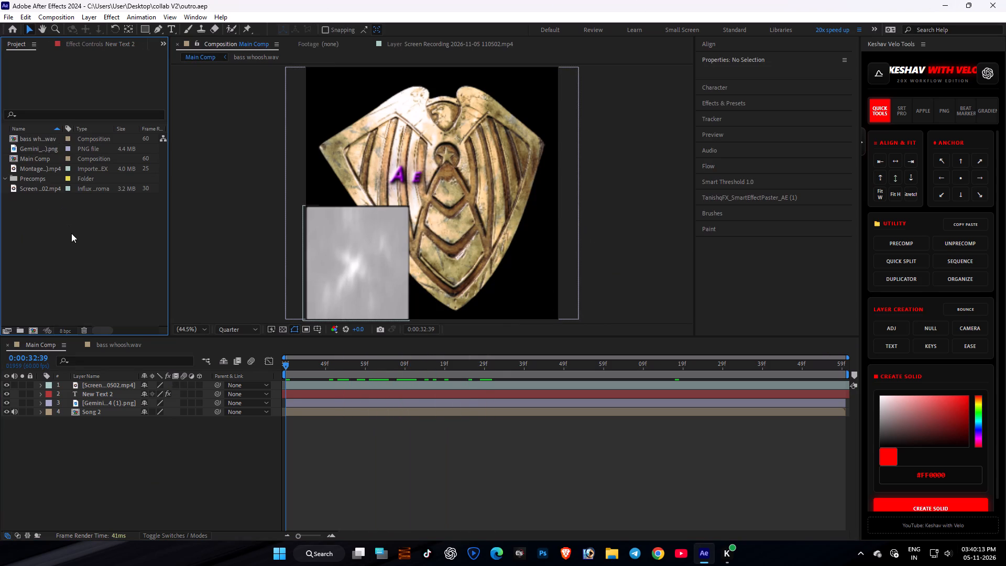
pyautogui.doubleClick(71, 233)
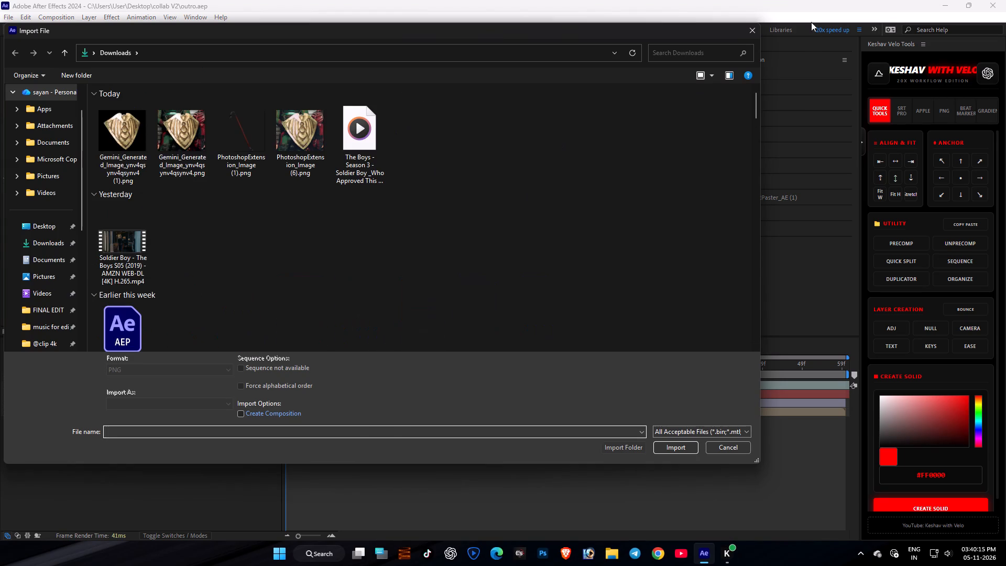
pyautogui.click(747, 32)
# Open the Screen Recording layer on its own, scrub through the reference outro to examine its background, and return to Main Comp.
pyautogui.doubleClick(119, 384)
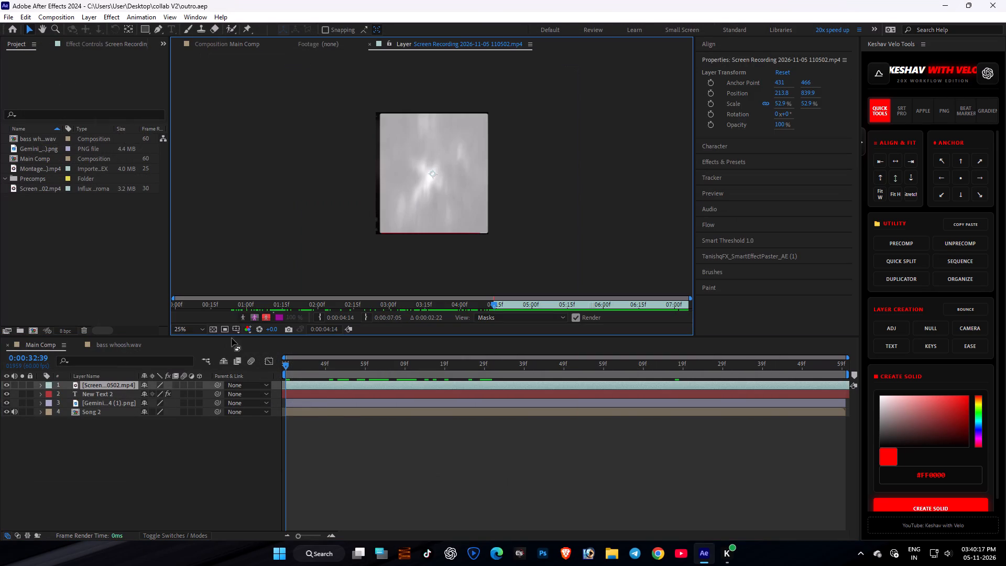
pyautogui.moveTo(254, 303); pyautogui.dragTo(454, 312)
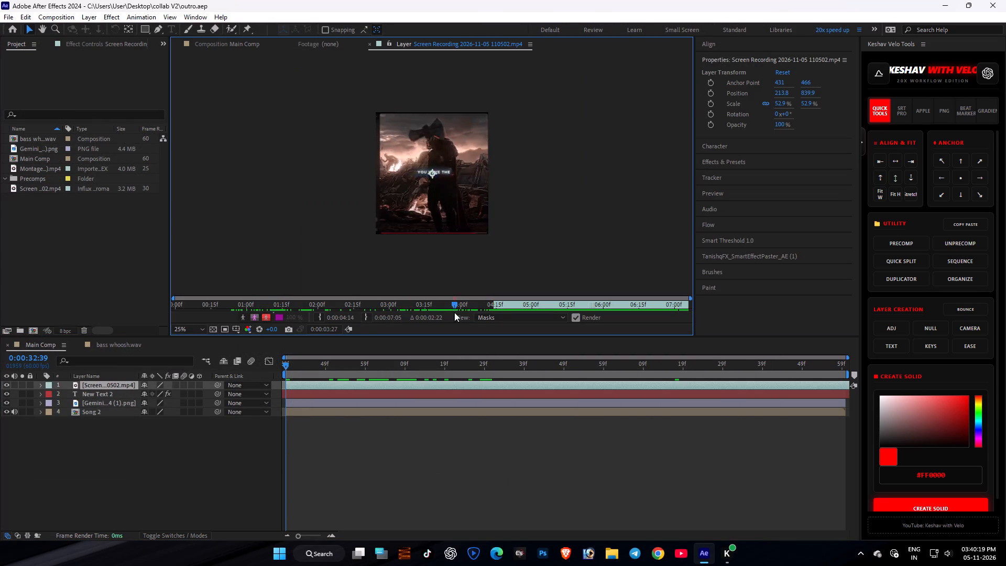
pyautogui.moveTo(454, 312); pyautogui.dragTo(544, 311)
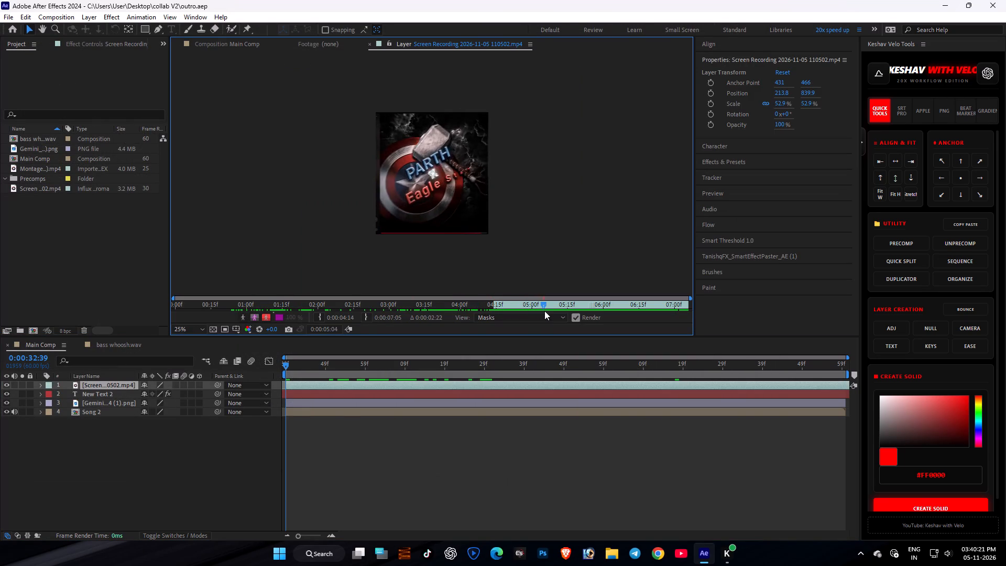
pyautogui.moveTo(544, 311); pyautogui.dragTo(643, 315)
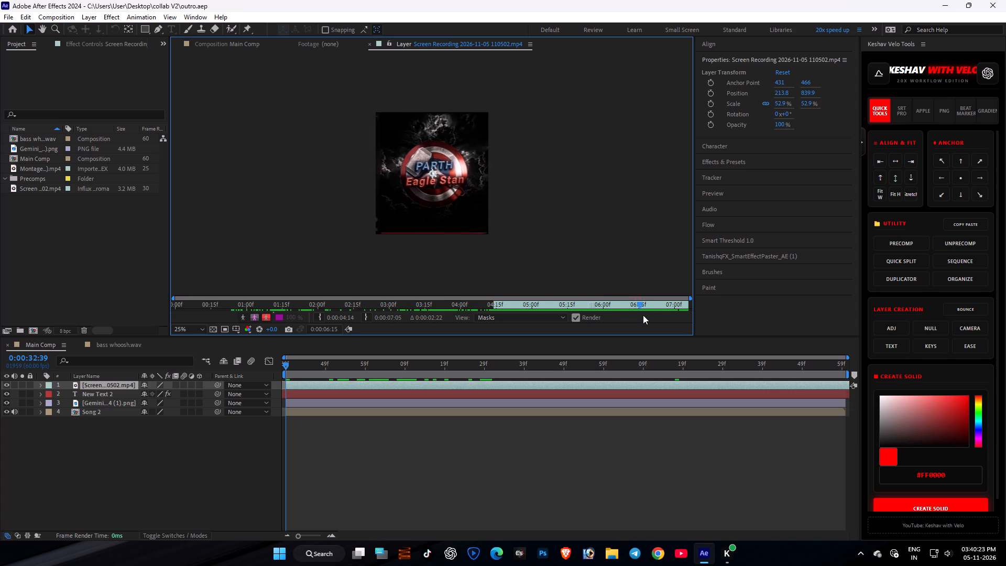
pyautogui.moveTo(643, 315); pyautogui.dragTo(643, 321)
pyautogui.moveTo(643, 321); pyautogui.dragTo(668, 323)
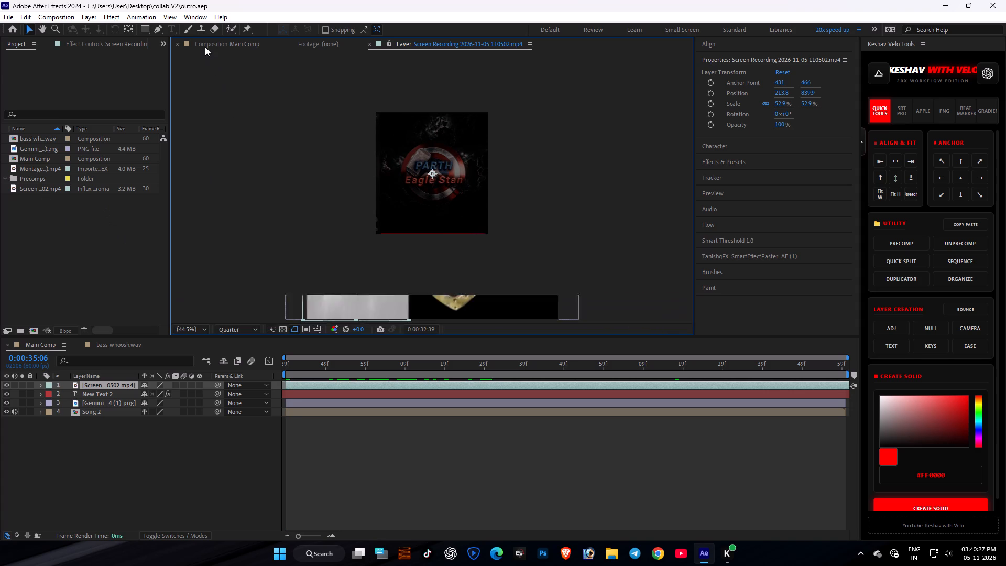
pyautogui.click(205, 47)
# Start a footage import and browse to the NIKOLH Overlays For Profile Pics folder inside the desktop's NIKOLH Editing Pack.
pyautogui.doubleClick(99, 214)
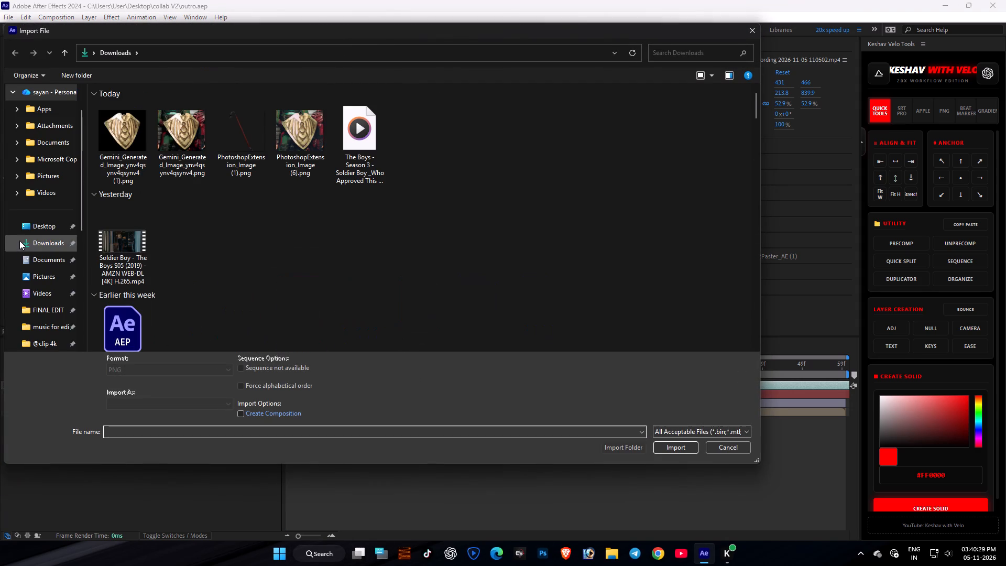
pyautogui.scroll(-6, 20, 241)
pyautogui.click(57, 294)
pyautogui.click(121, 113)
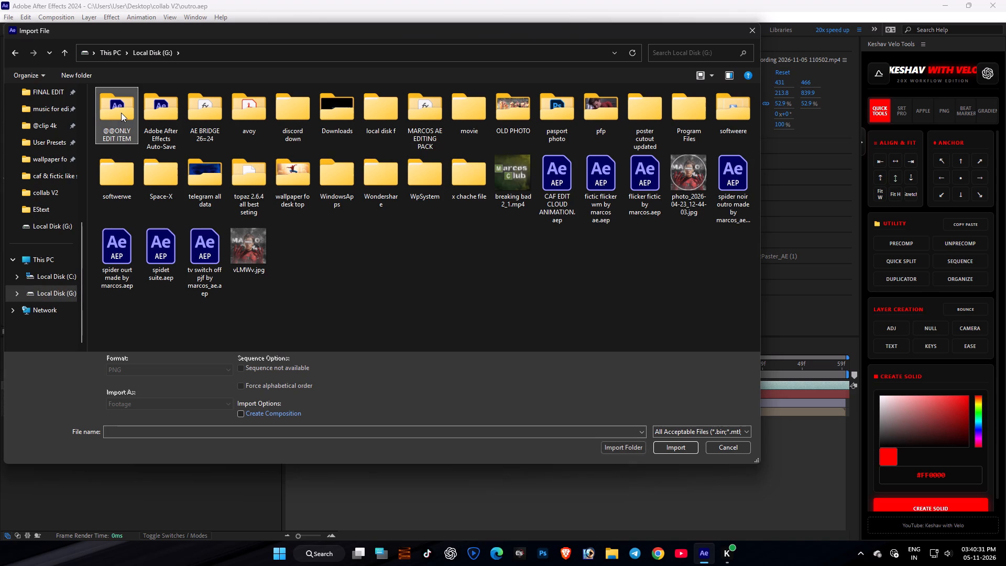
pyautogui.scroll(4, 14, 137)
pyautogui.click(45, 261)
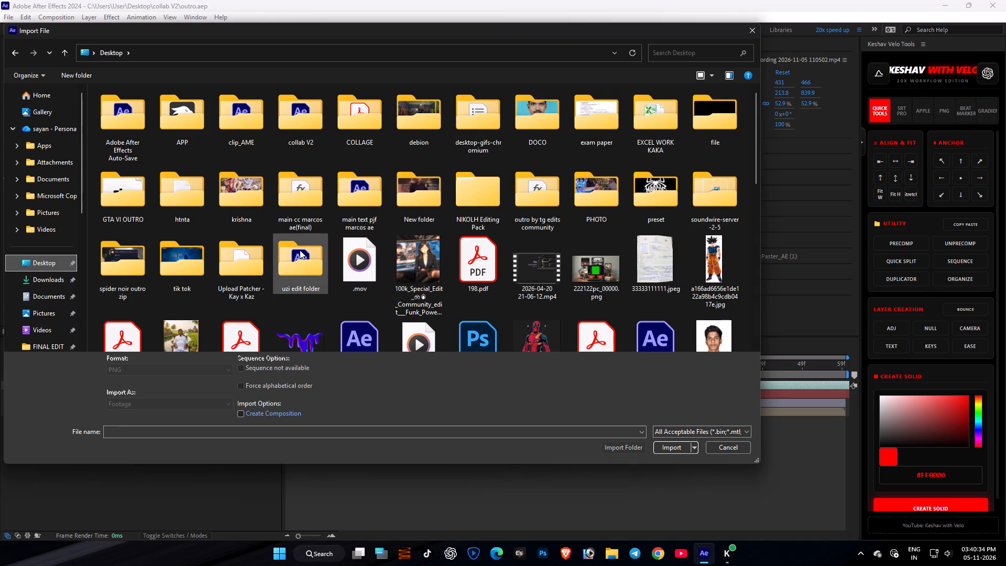
pyautogui.doubleClick(488, 223)
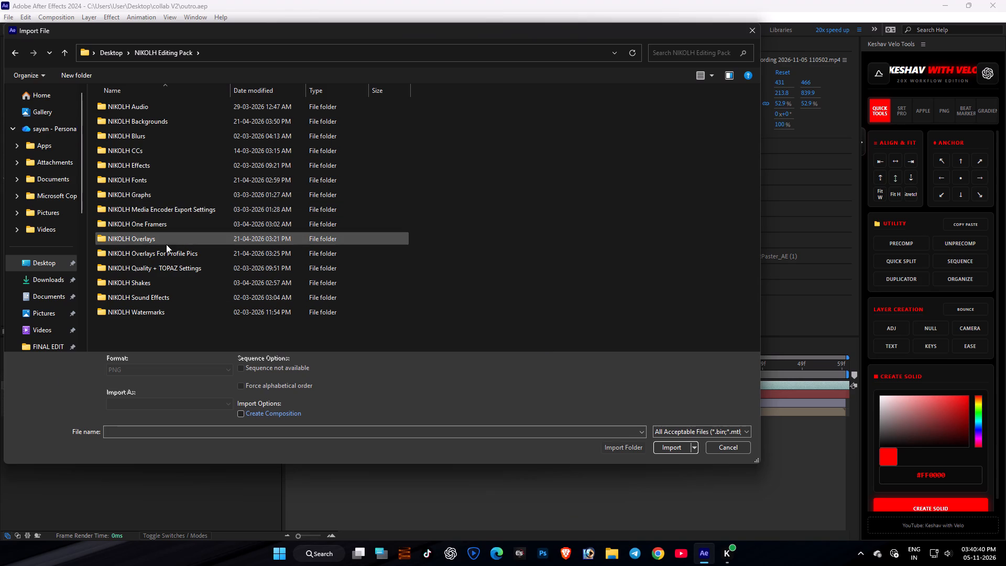
pyautogui.doubleClick(189, 258)
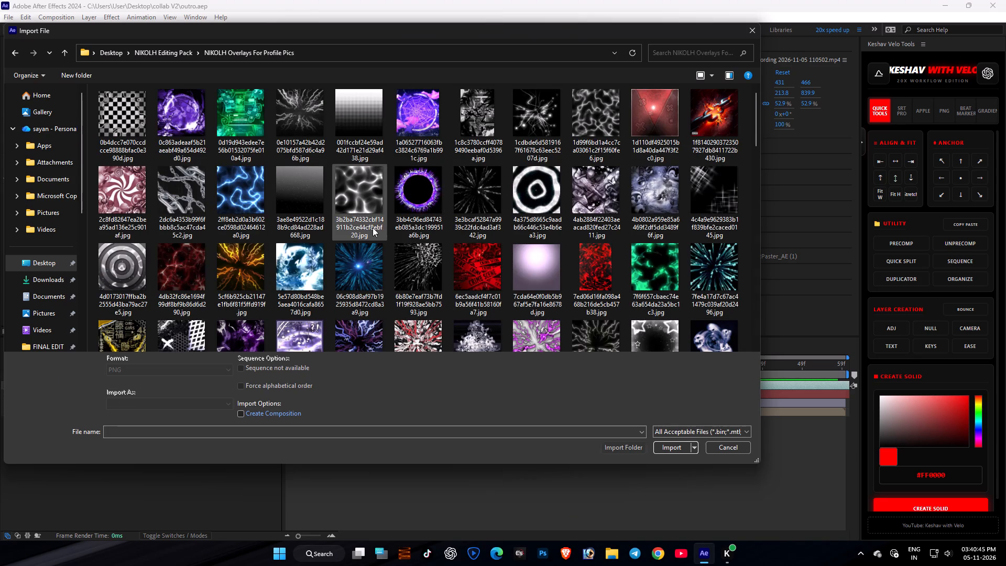
# Look through the overlay images and import the pink lightning image f44b28ddf6c59b099b7261f0622806d9.jpg.
pyautogui.scroll(-1, 431, 233)
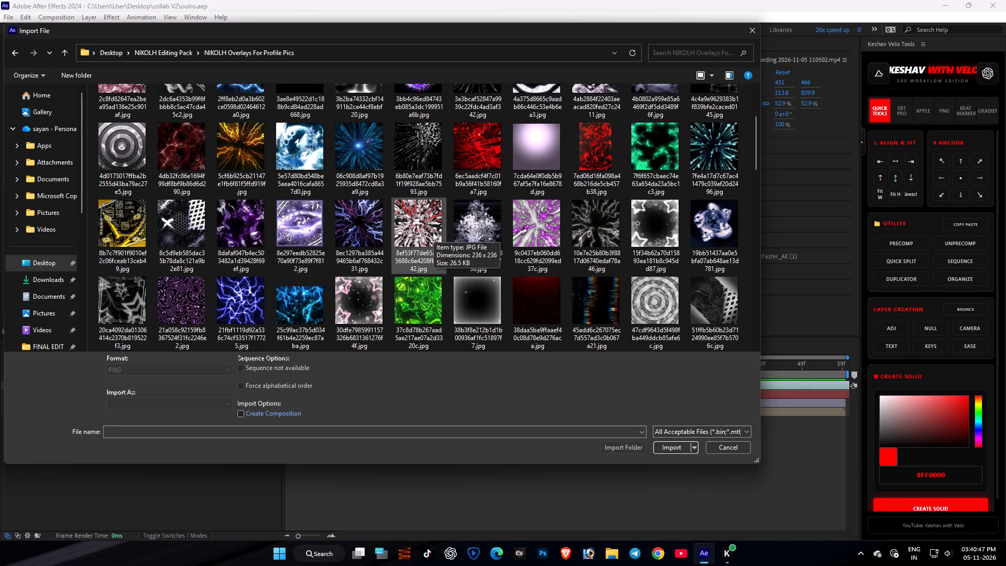
pyautogui.scroll(-1, 430, 232)
pyautogui.scroll(-1, 343, 258)
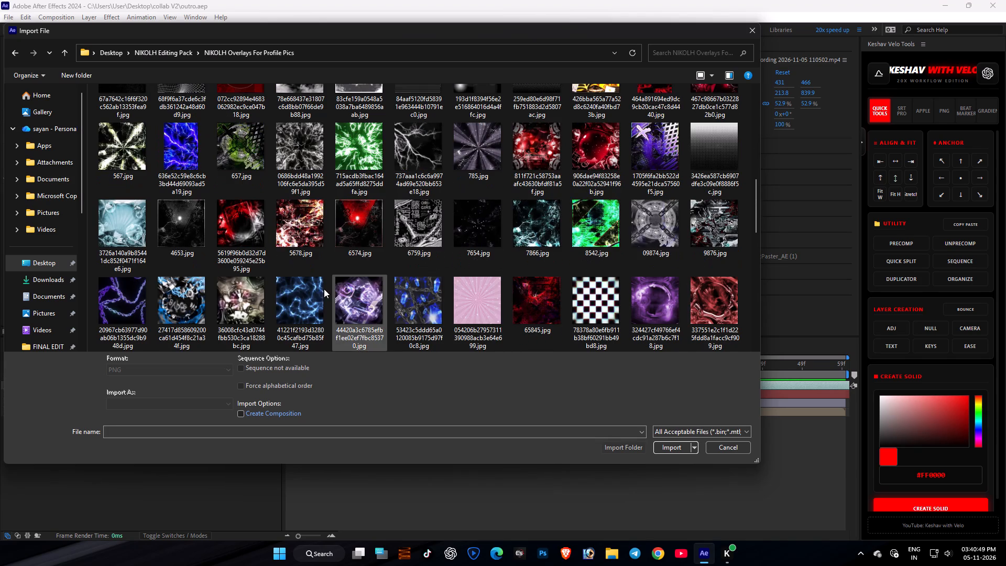
pyautogui.scroll(1, 340, 217)
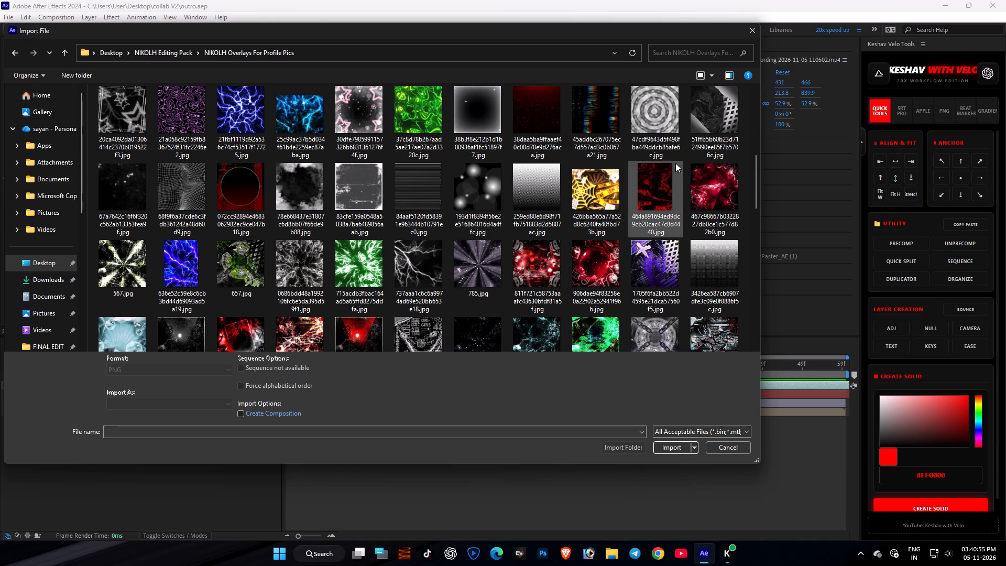
pyautogui.scroll(-1, 671, 175)
pyautogui.scroll(-3, 602, 204)
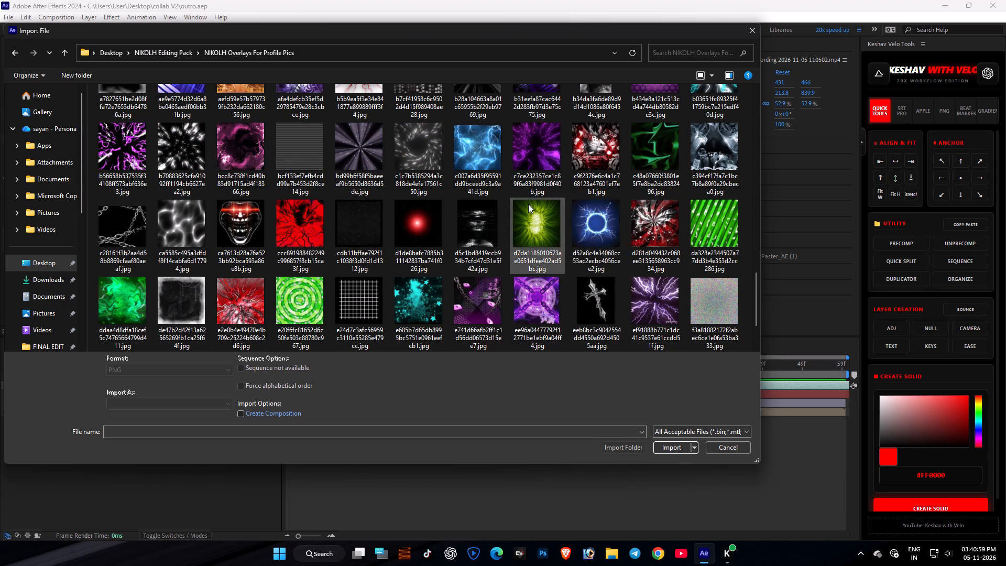
pyautogui.scroll(-3, 529, 205)
pyautogui.scroll(1, 534, 220)
pyautogui.scroll(-5, 475, 253)
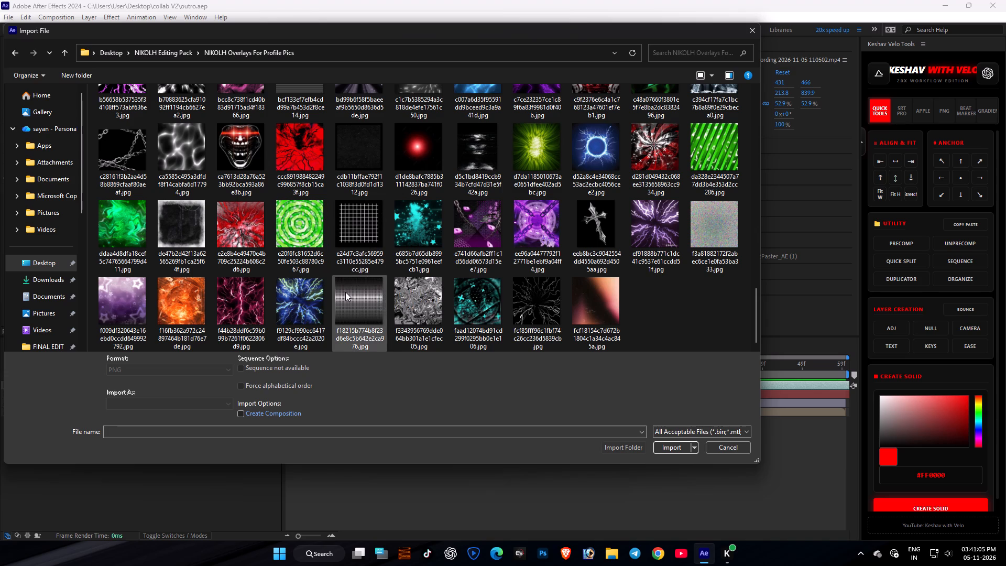
pyautogui.doubleClick(250, 290)
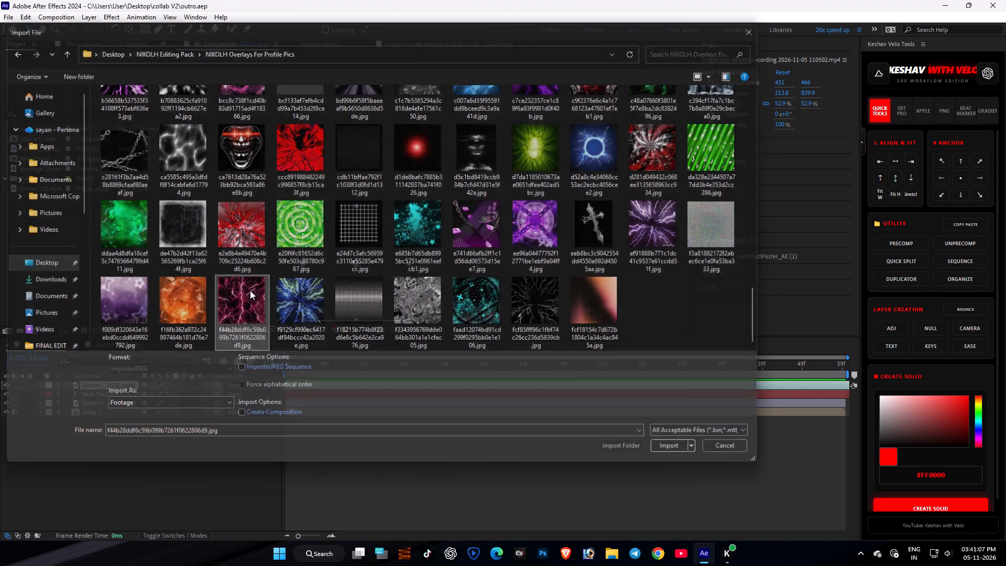
# Add the pink lightning image to Main Comp and place its layer directly below the Gemini shield layer, above Song 2.
pyautogui.moveTo(41, 147); pyautogui.dragTo(132, 438)
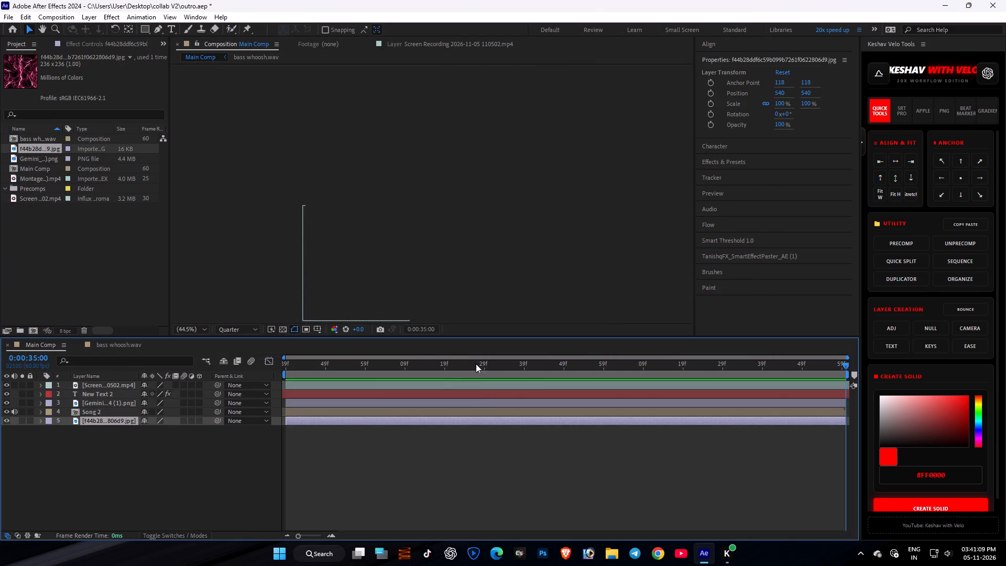
pyautogui.moveTo(407, 363); pyautogui.dragTo(351, 372)
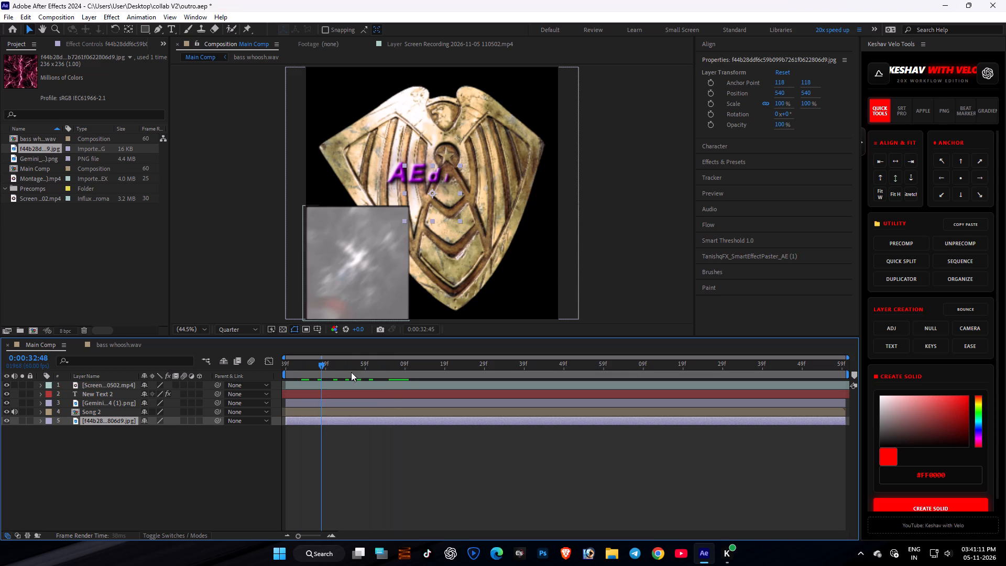
pyautogui.moveTo(351, 372); pyautogui.dragTo(400, 389)
pyautogui.moveTo(111, 420); pyautogui.dragTo(107, 408)
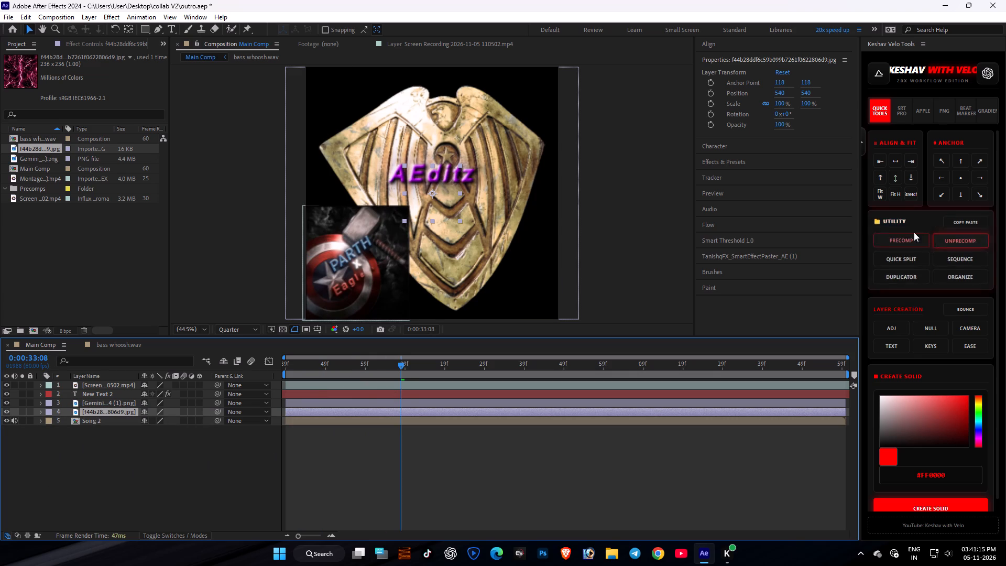
# Centre the lightning image in Main Comp and fit it to the frame at 457.6% scale.
pyautogui.click(896, 179)
pyautogui.click(896, 163)
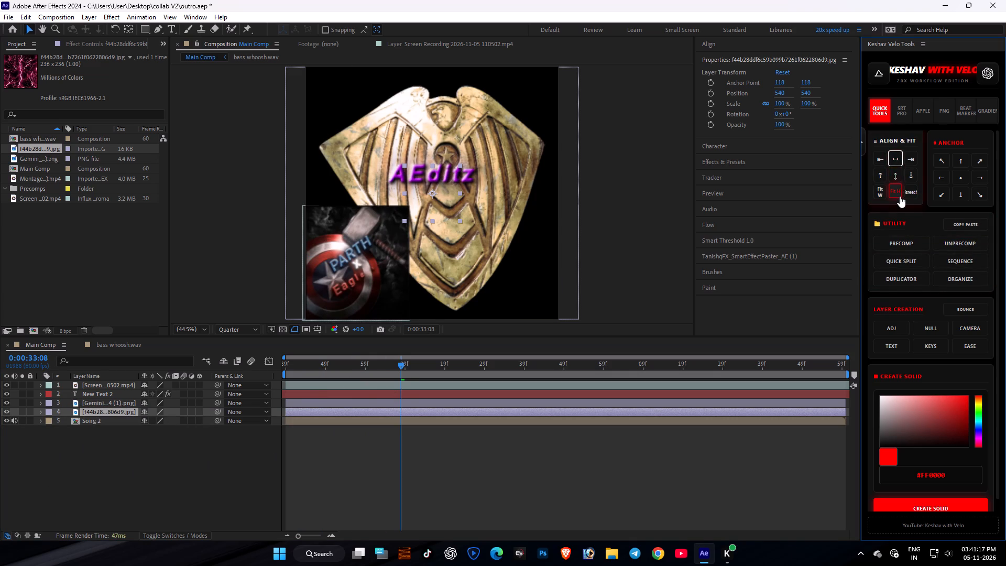
pyautogui.click(900, 194)
pyautogui.click(915, 190)
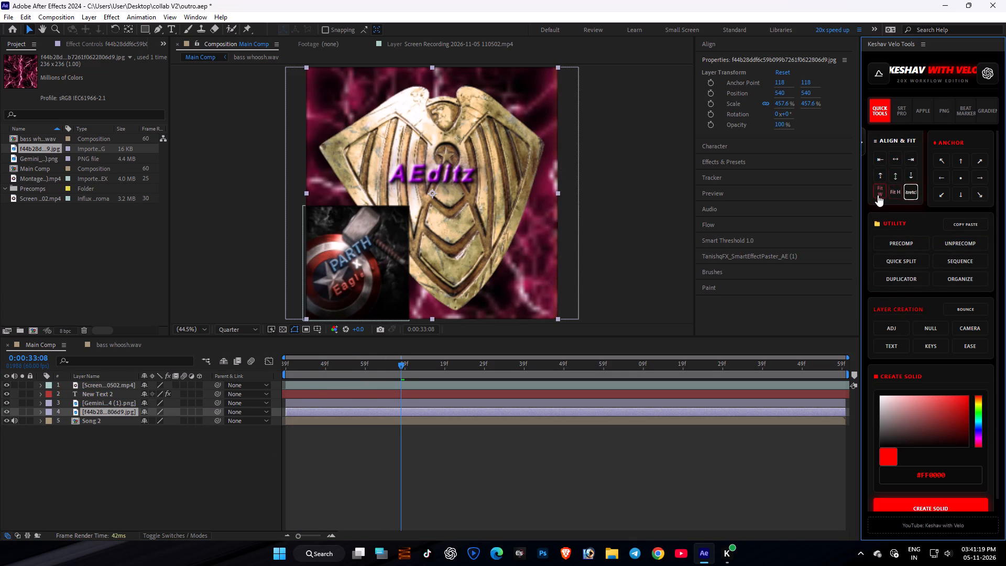
pyautogui.click(878, 195)
pyautogui.click(888, 190)
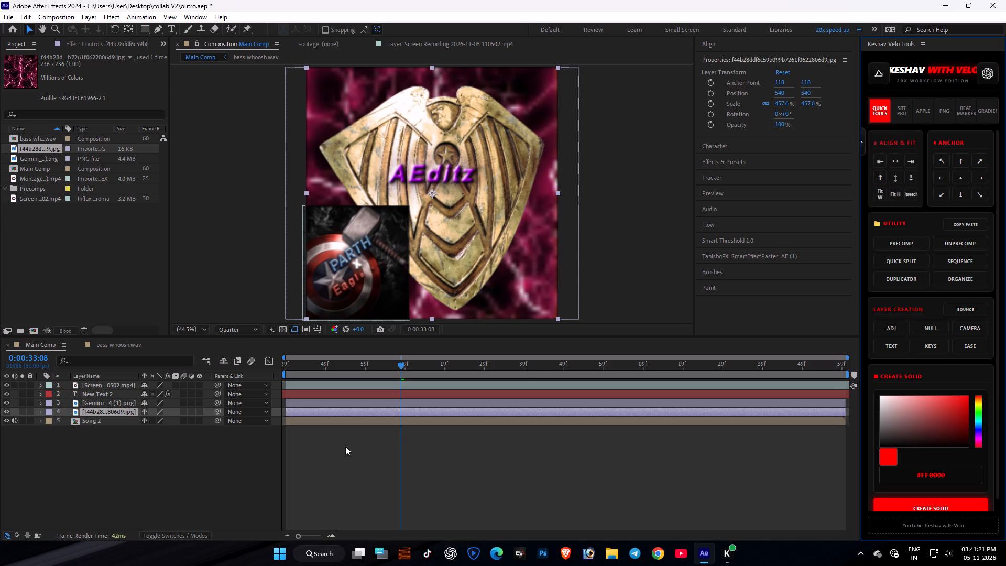
# Scrub through the outro in Main Comp to compare the title, shield and lightning background with the reference recording.
pyautogui.click(269, 441)
pyautogui.moveTo(330, 365); pyautogui.dragTo(492, 370)
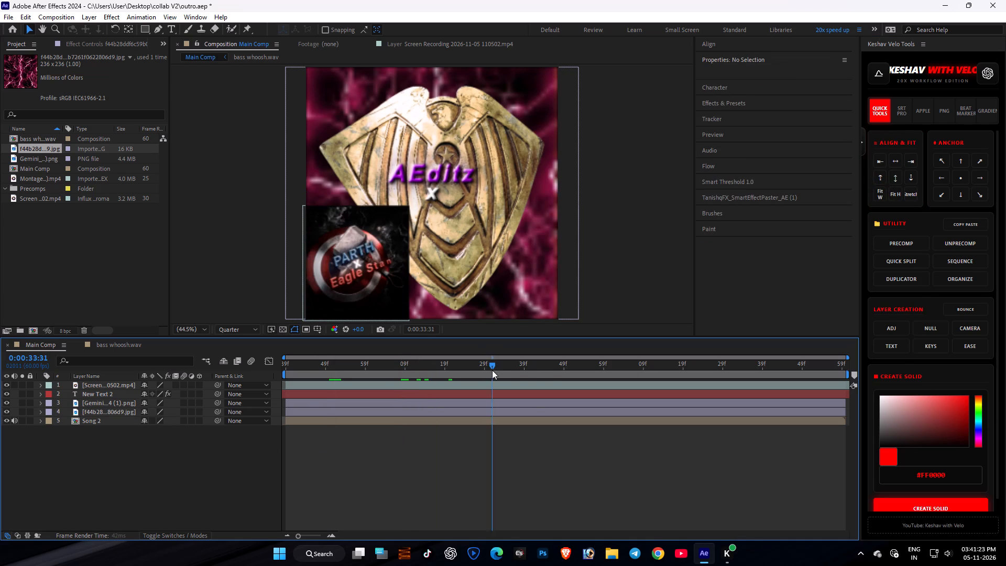
pyautogui.moveTo(492, 370); pyautogui.dragTo(407, 417)
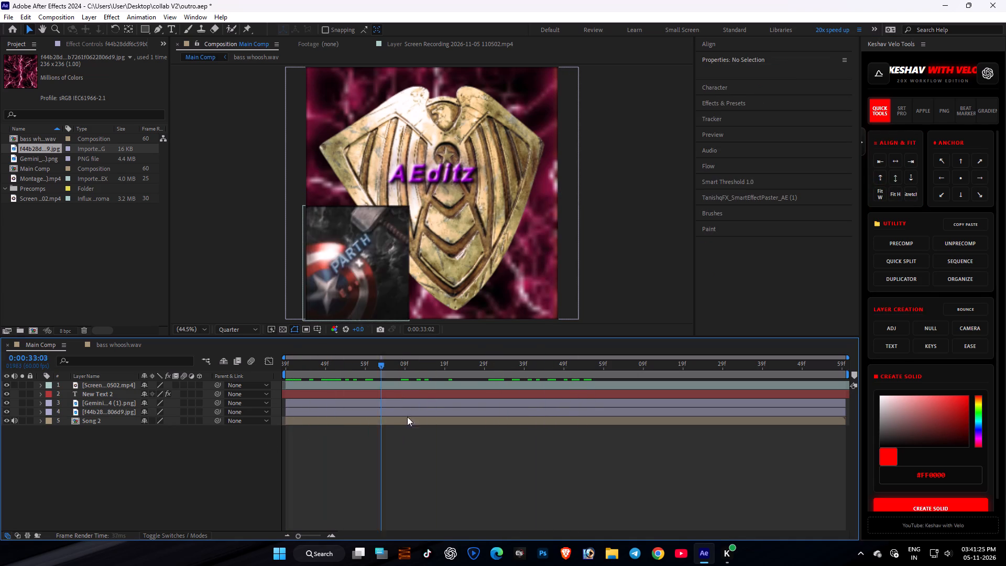
pyautogui.moveTo(407, 417); pyautogui.dragTo(602, 400)
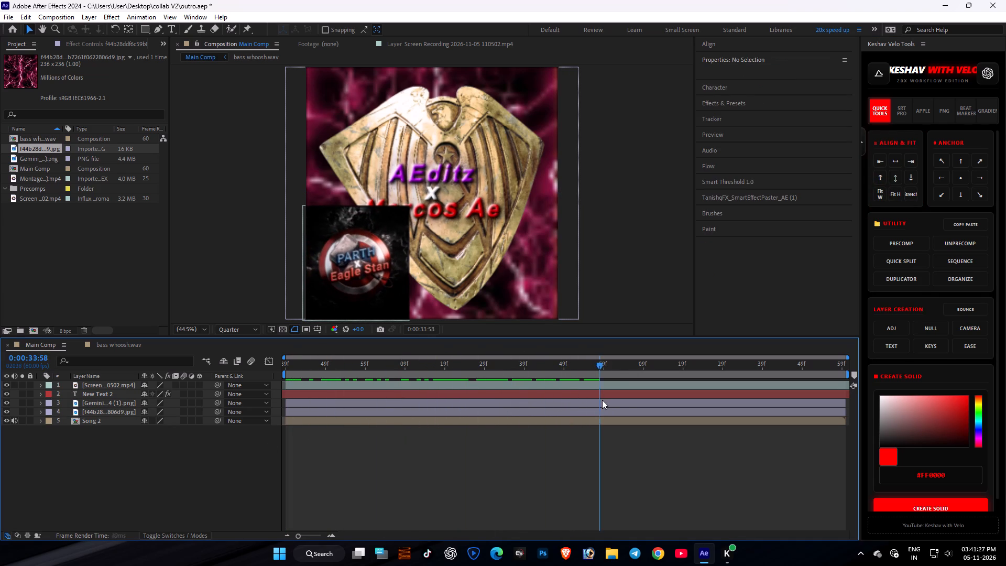
pyautogui.moveTo(602, 400); pyautogui.dragTo(471, 397)
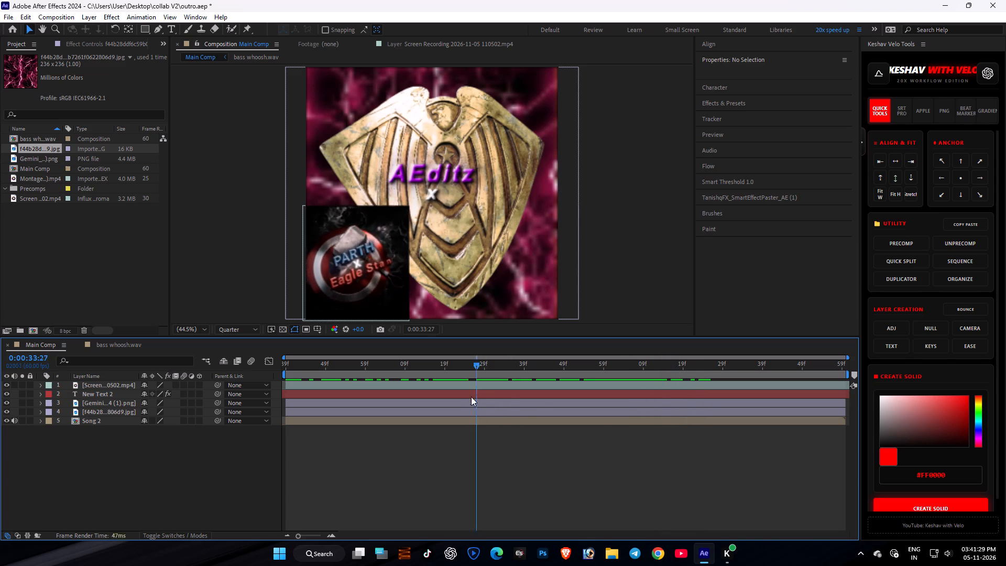
pyautogui.moveTo(471, 397); pyautogui.dragTo(695, 388)
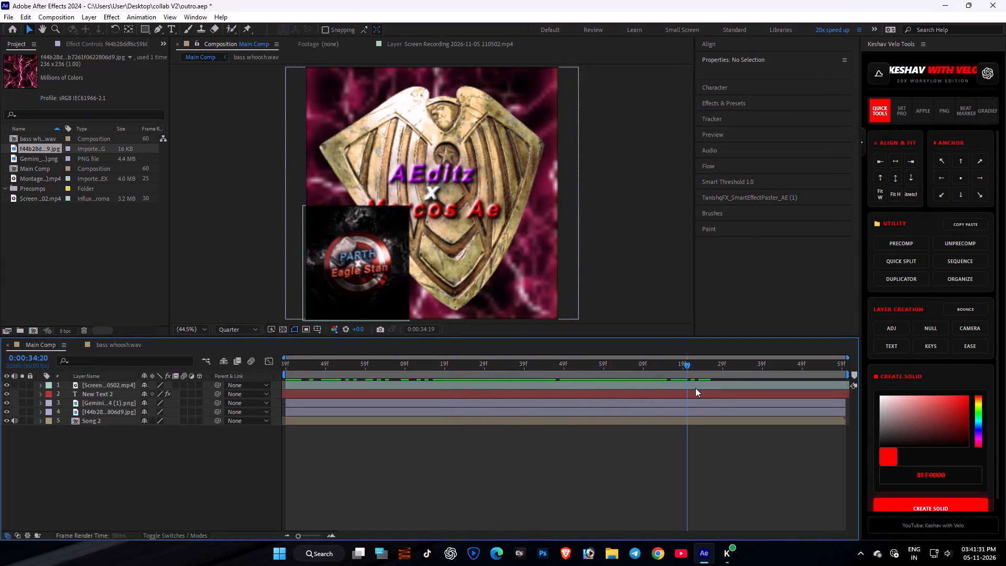
pyautogui.moveTo(695, 388); pyautogui.dragTo(468, 383)
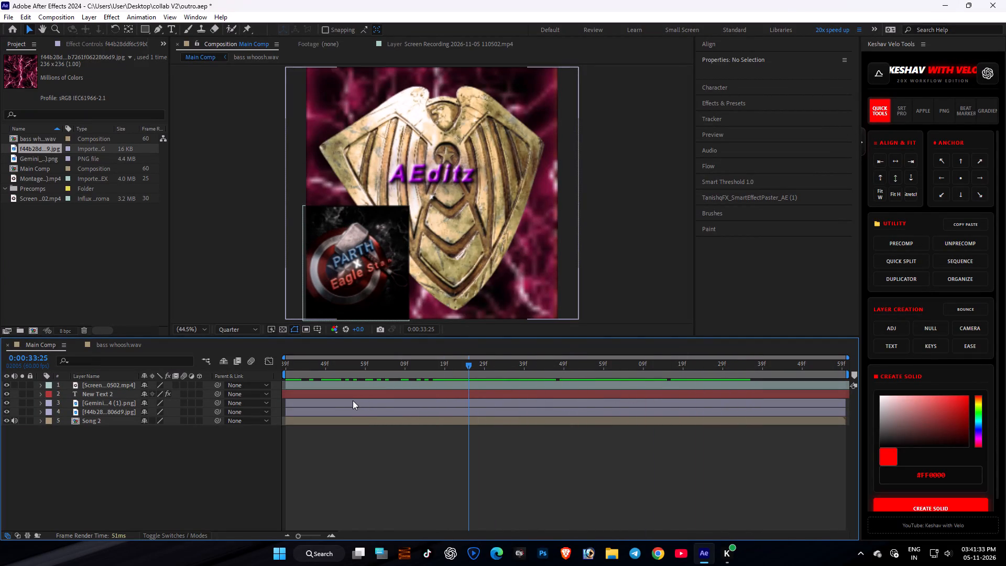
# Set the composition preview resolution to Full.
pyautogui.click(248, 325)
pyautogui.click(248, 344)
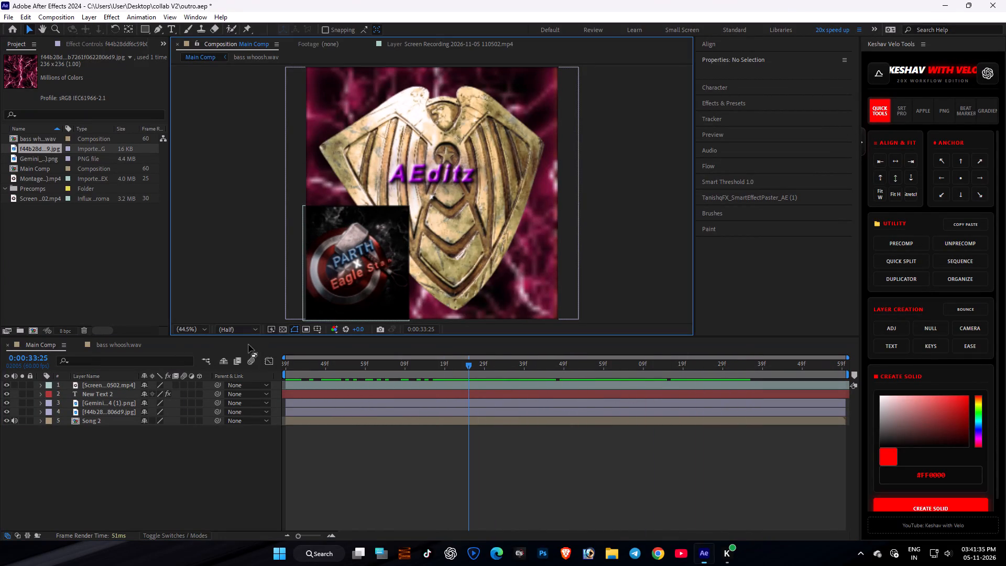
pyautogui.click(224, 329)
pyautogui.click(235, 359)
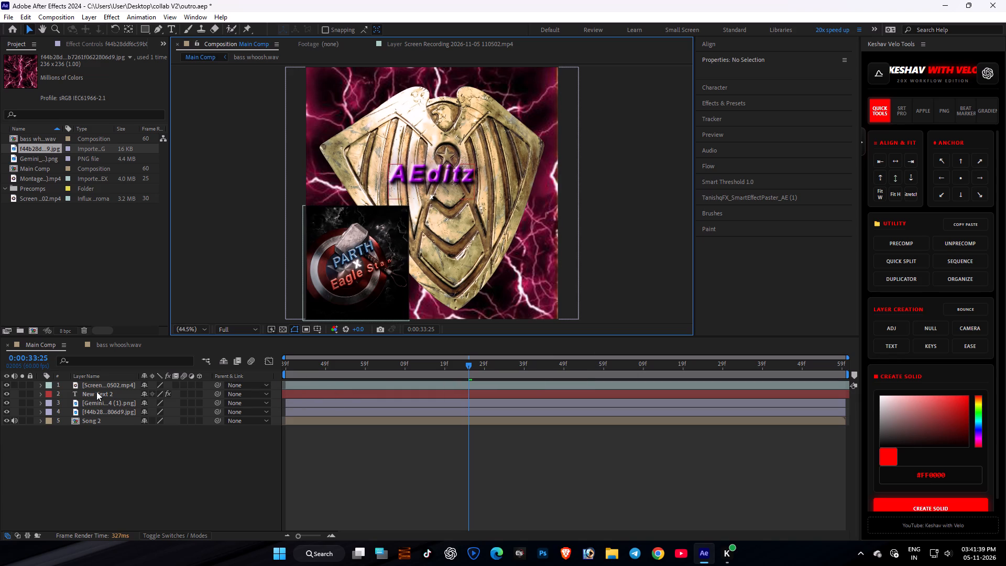
# Delete the pink lightning image f44b28ddf6c59b099b7261f0622806d9.jpg from the project, including its layer in Main Comp.
pyautogui.click(34, 149)
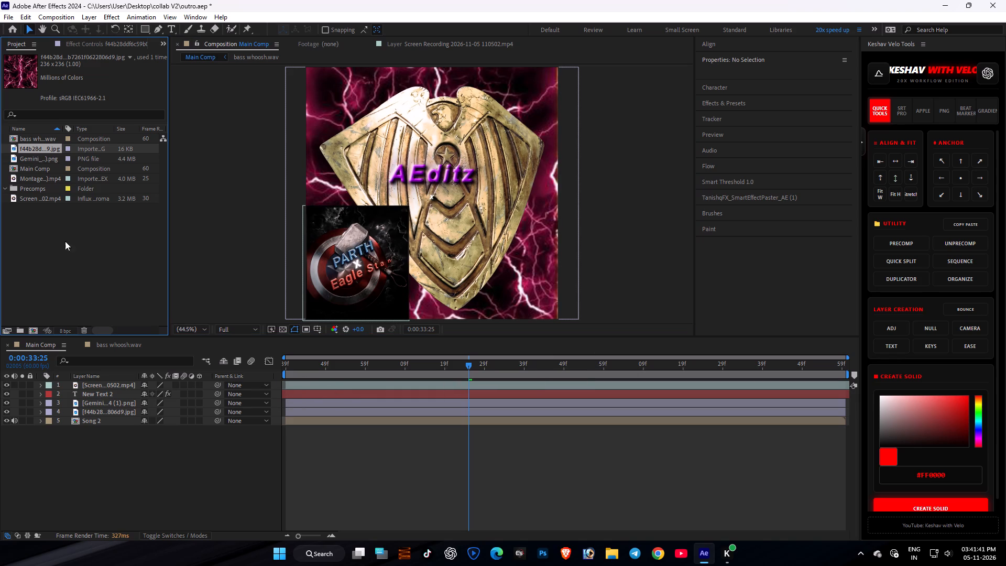
pyautogui.press('Delete')
pyautogui.press('Return')
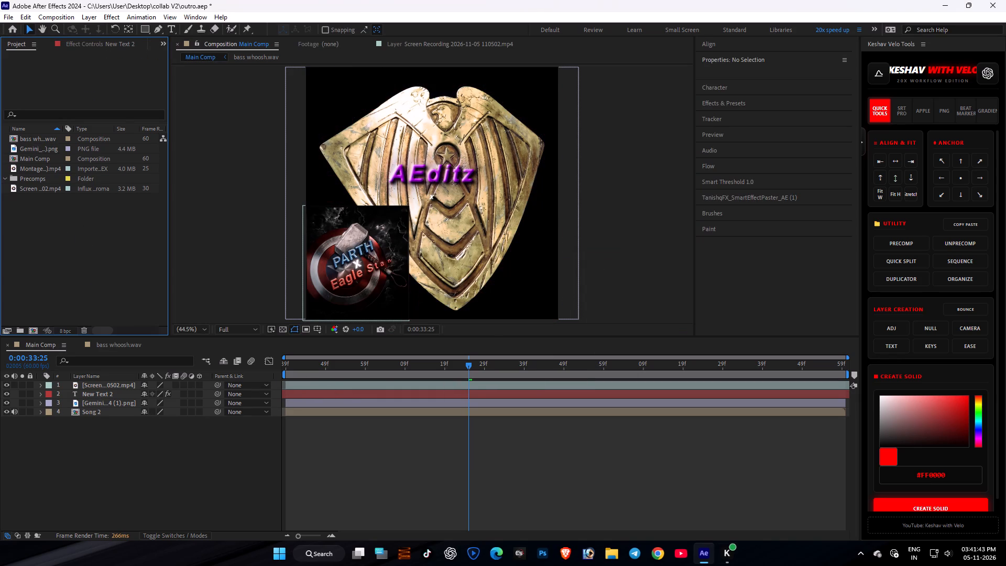
# Set the composition preview resolution to Quarter.
pyautogui.click(251, 328)
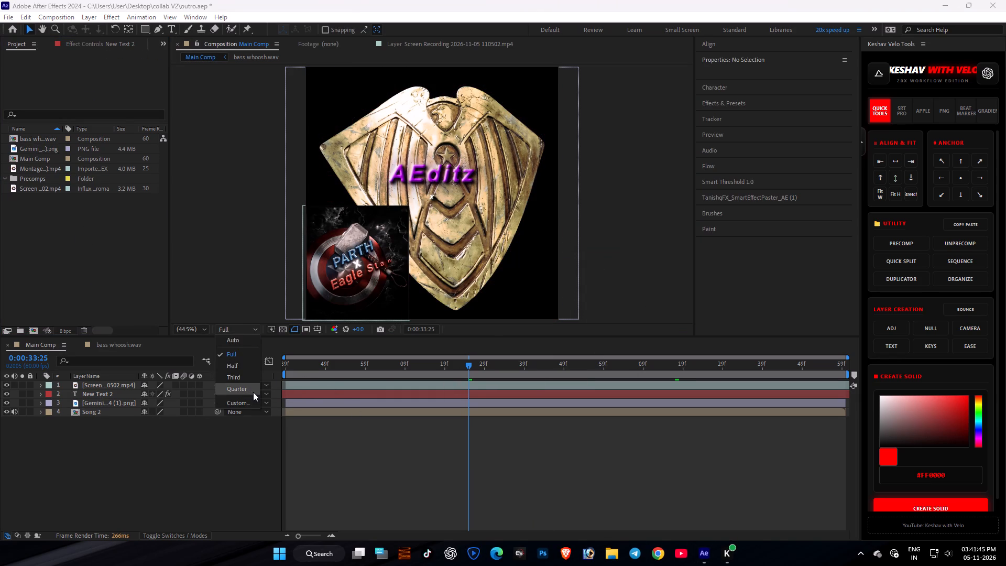
pyautogui.click(253, 392)
# Start a footage import and browse to the NIKOLH Overlays folder inside NIKOLH Editing Pack.
pyautogui.doubleClick(109, 255)
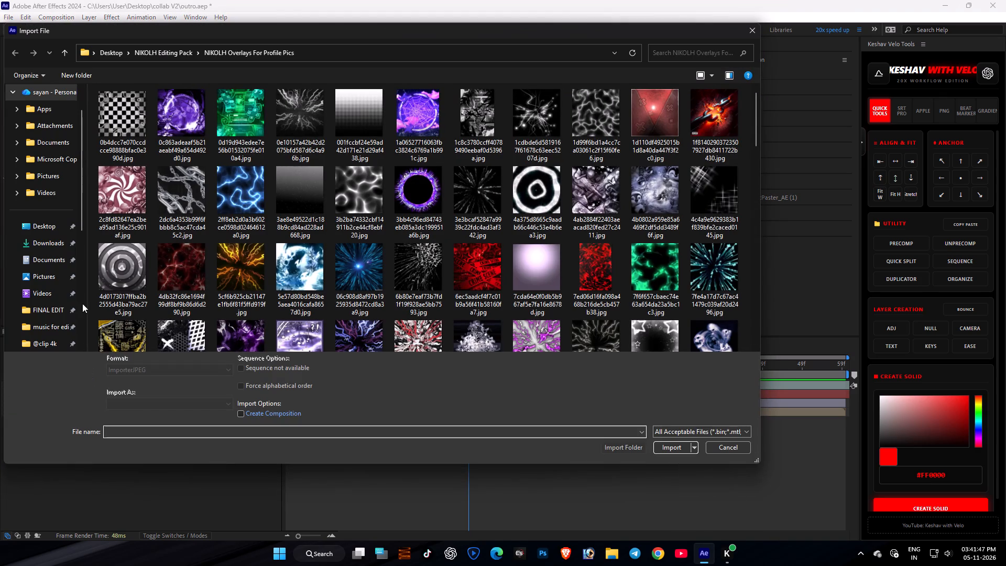
pyautogui.click(63, 46)
pyautogui.click(161, 266)
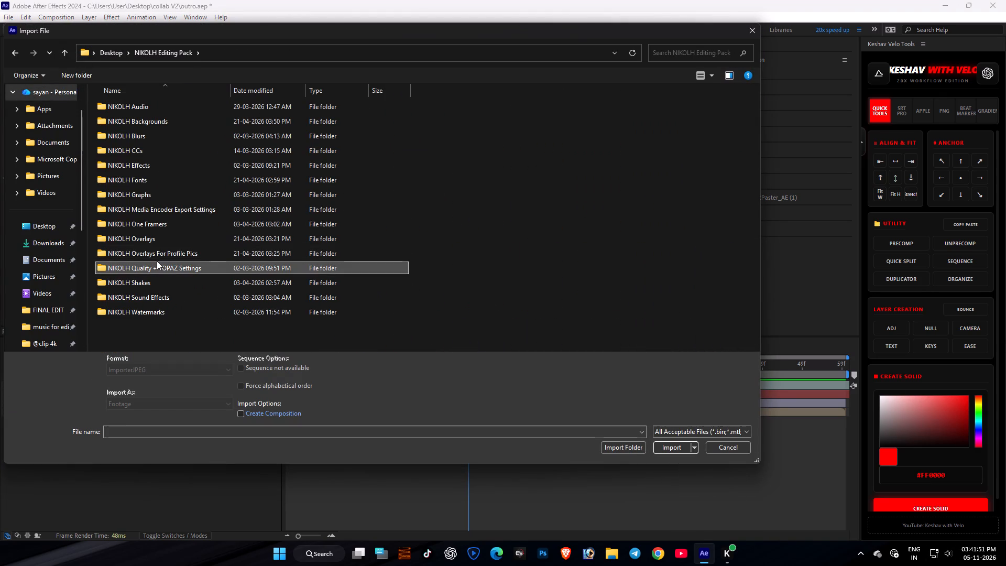
pyautogui.doubleClick(154, 259)
pyautogui.click(154, 241)
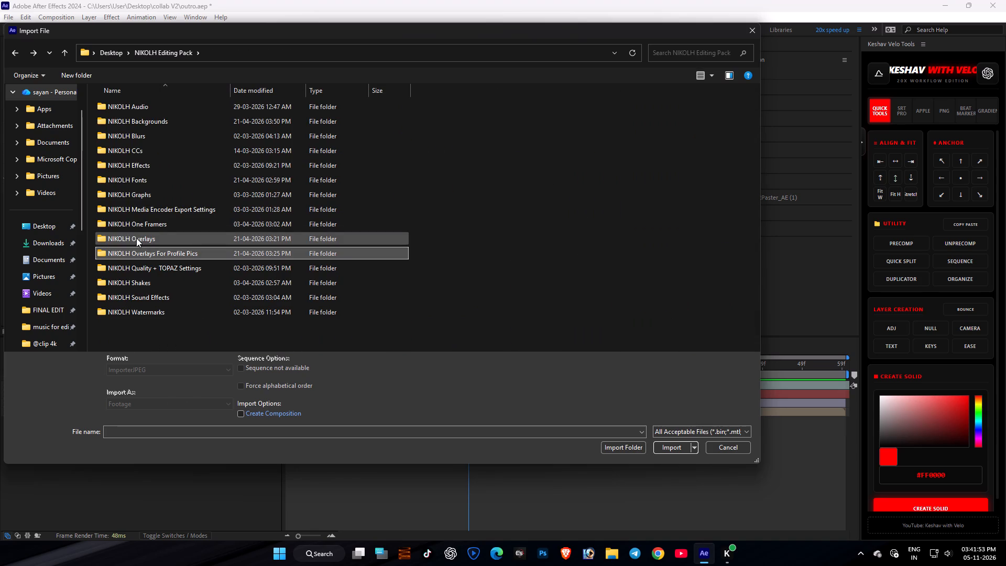
pyautogui.doubleClick(136, 238)
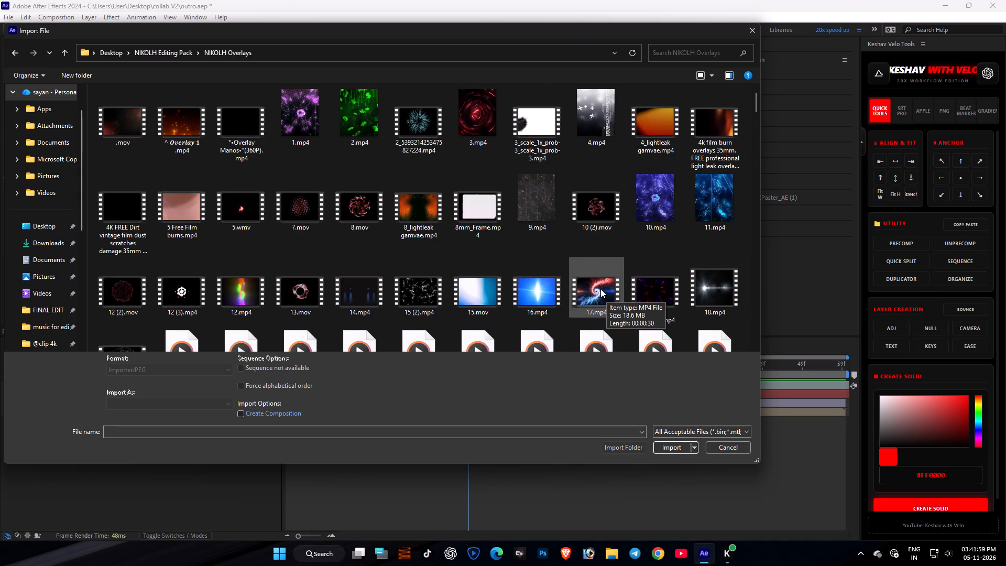
# Look through the video overlays in the NIKOLH Overlays folder for a clip to use as the outro background.
pyautogui.scroll(-1, 562, 248)
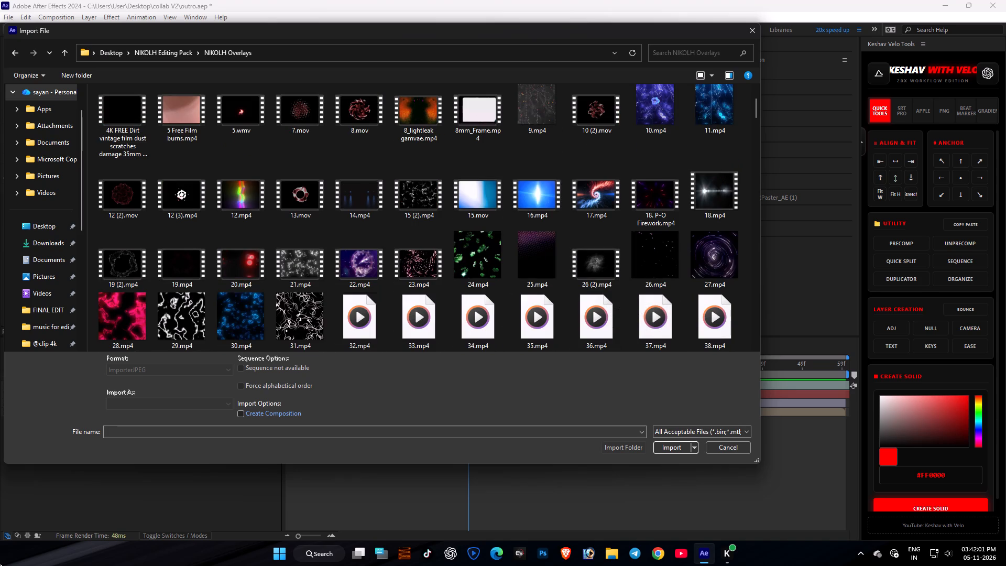
pyautogui.scroll(-7, 401, 295)
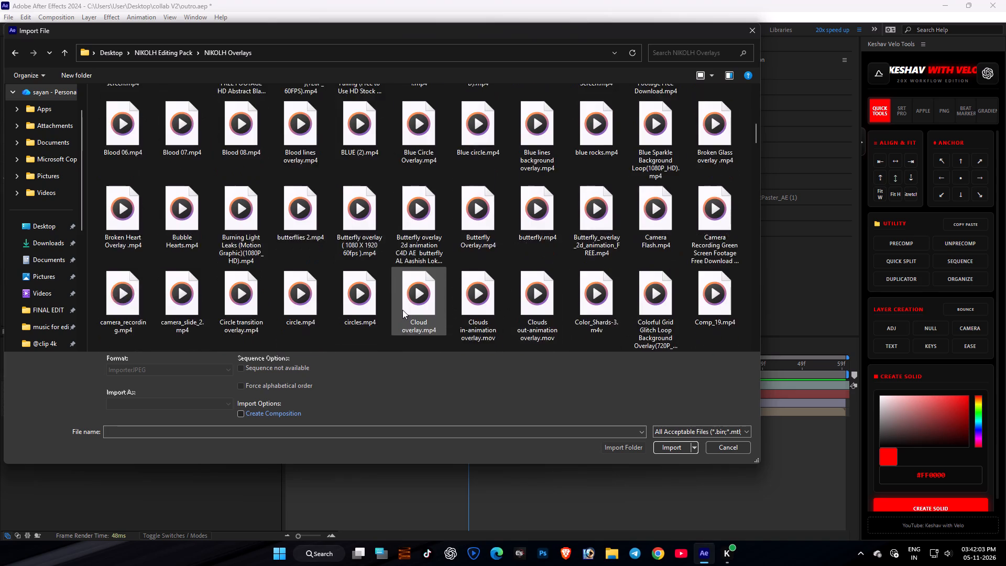
pyautogui.scroll(-1, 400, 309)
pyautogui.moveTo(759, 168); pyautogui.dragTo(761, 172)
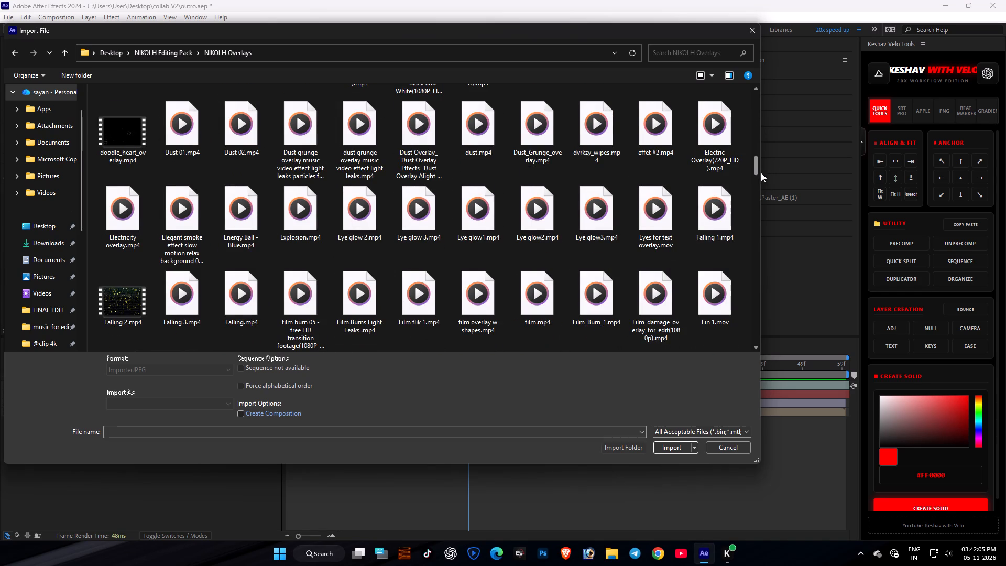
pyautogui.moveTo(761, 172); pyautogui.dragTo(748, 351)
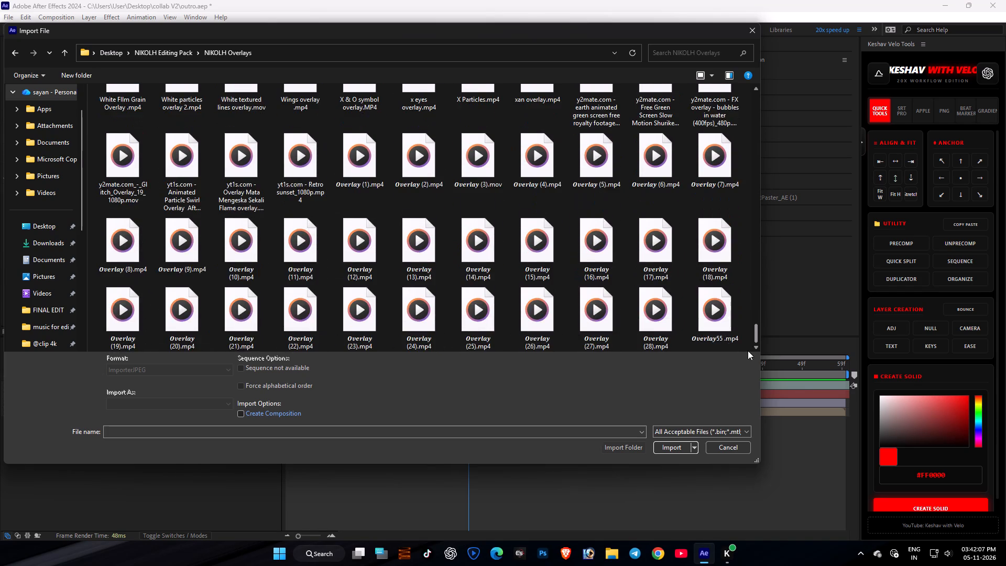
pyautogui.moveTo(748, 351); pyautogui.dragTo(744, 237)
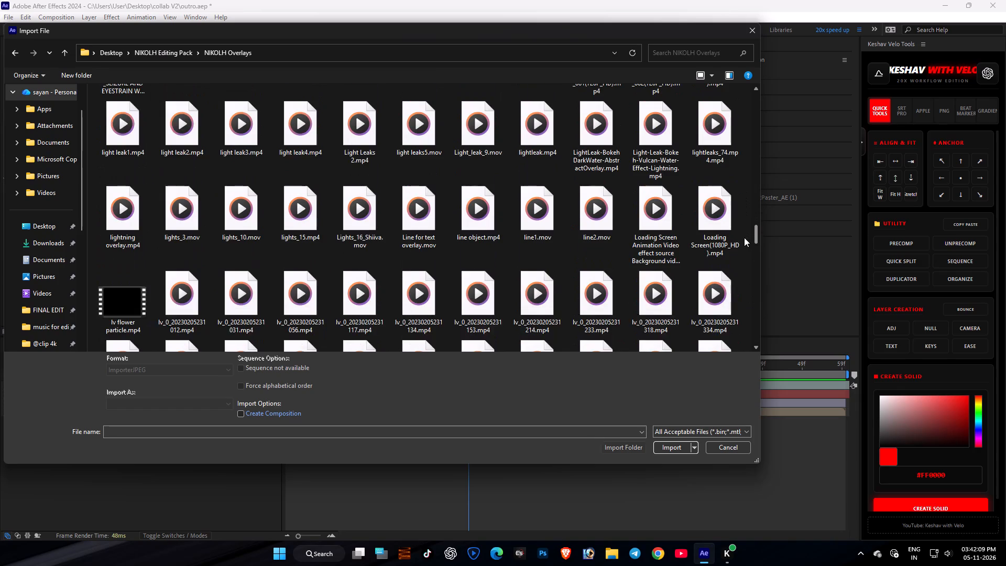
pyautogui.moveTo(744, 237); pyautogui.dragTo(753, 173)
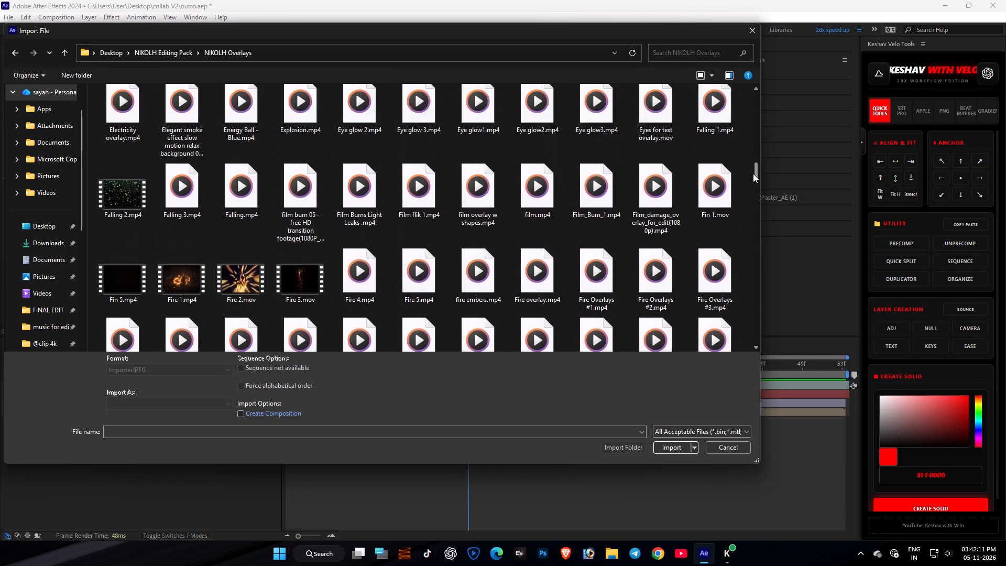
pyautogui.moveTo(753, 173); pyautogui.dragTo(760, 143)
pyautogui.scroll(1, 760, 150)
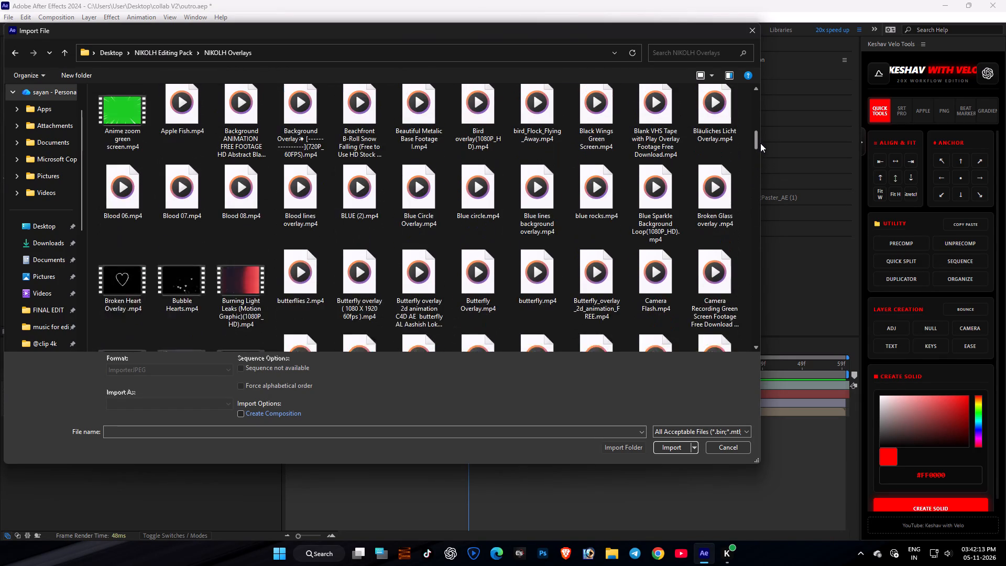
pyautogui.moveTo(760, 143); pyautogui.dragTo(760, 118)
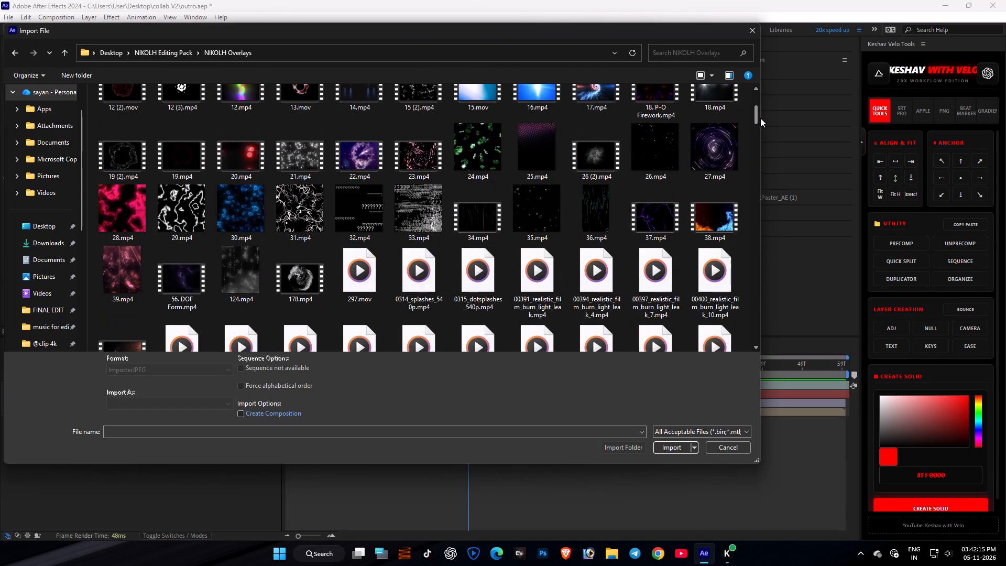
pyautogui.moveTo(760, 118); pyautogui.dragTo(760, 126)
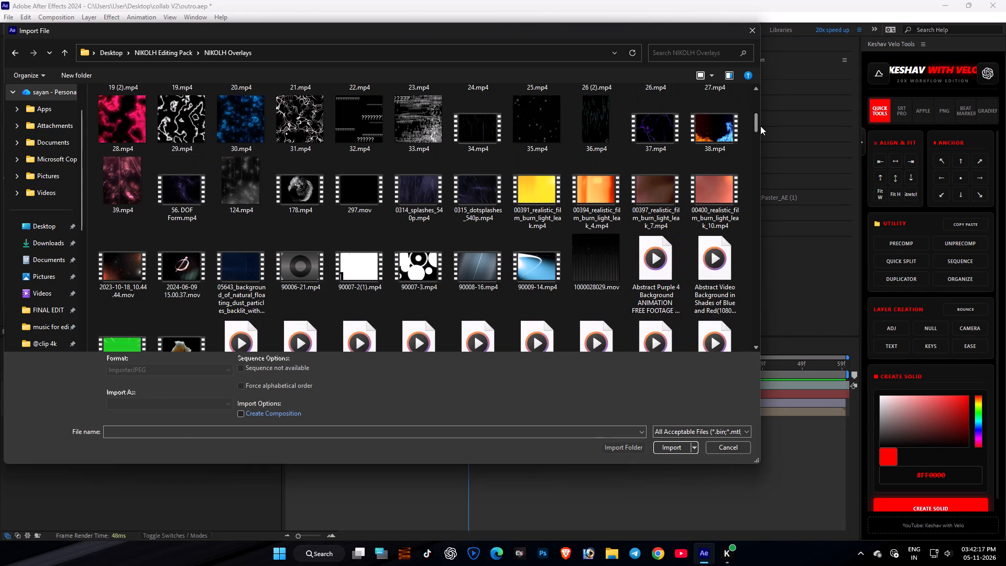
pyautogui.moveTo(760, 126); pyautogui.dragTo(760, 135)
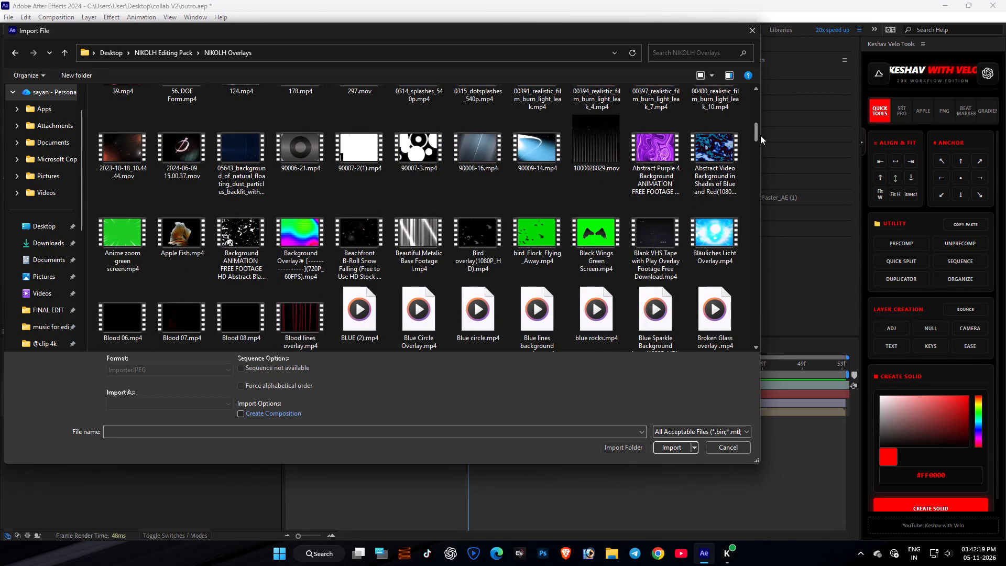
pyautogui.moveTo(760, 135); pyautogui.dragTo(758, 145)
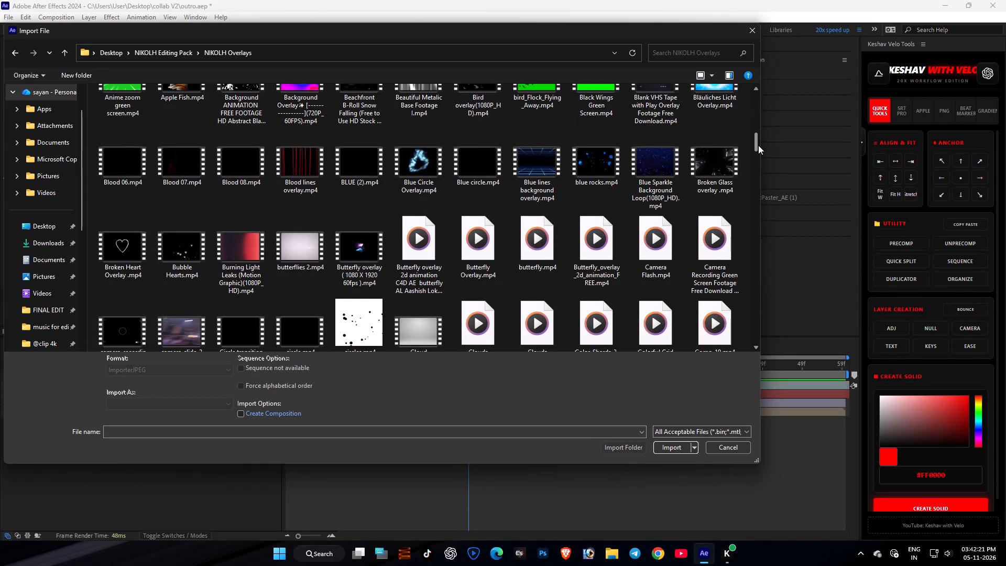
pyautogui.moveTo(758, 145); pyautogui.dragTo(759, 162)
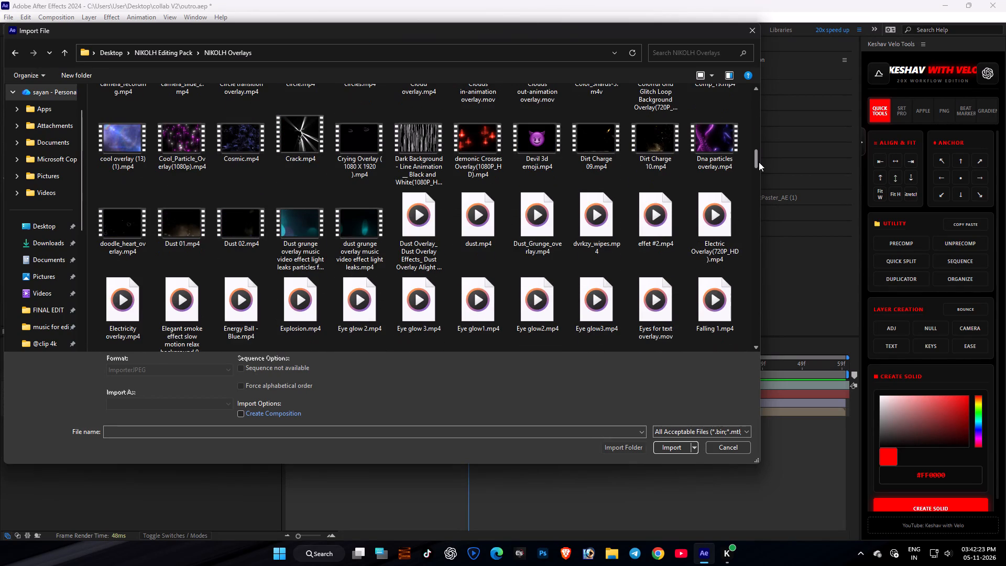
pyautogui.moveTo(759, 162); pyautogui.dragTo(759, 157)
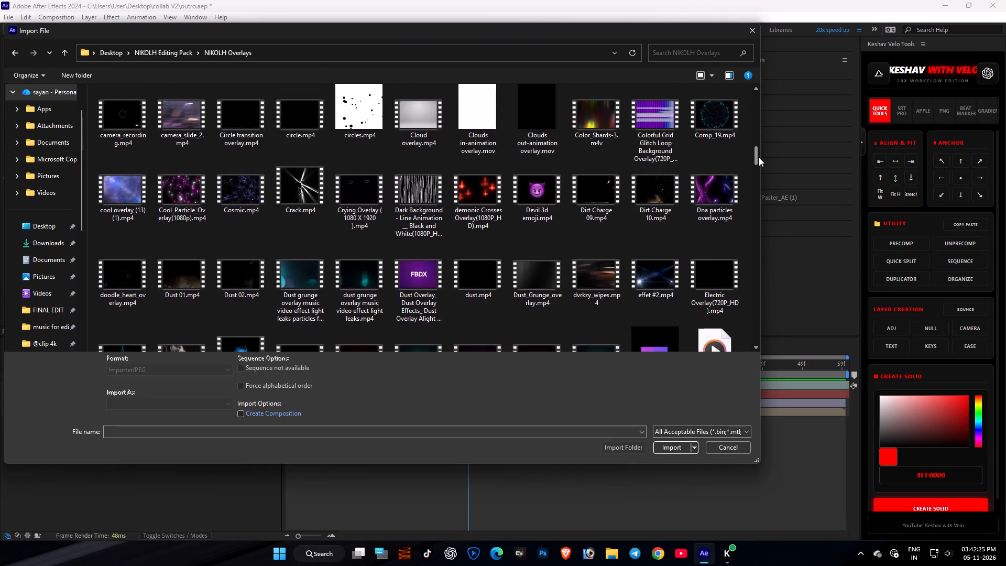
pyautogui.moveTo(759, 157); pyautogui.dragTo(761, 162)
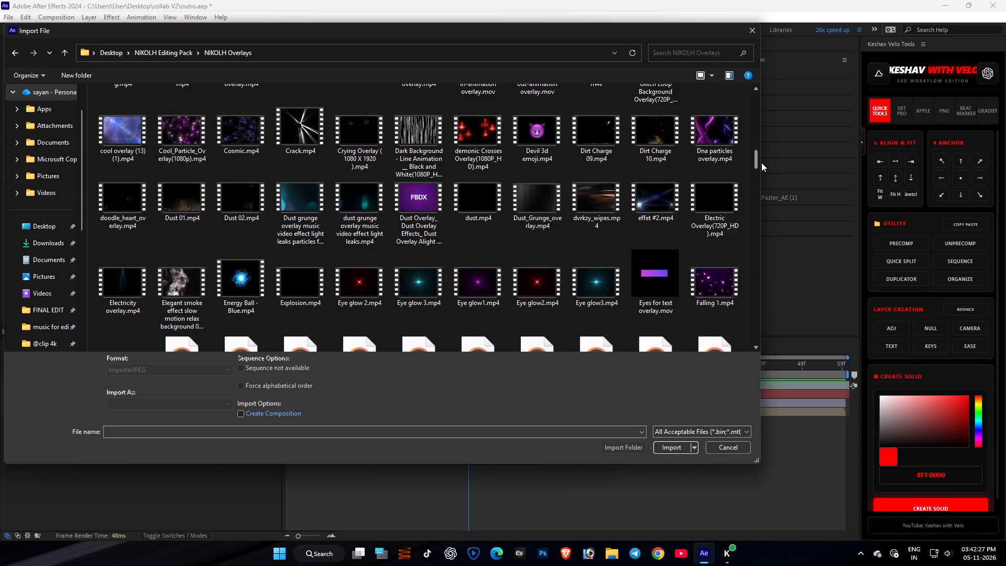
pyautogui.moveTo(761, 162); pyautogui.dragTo(761, 176)
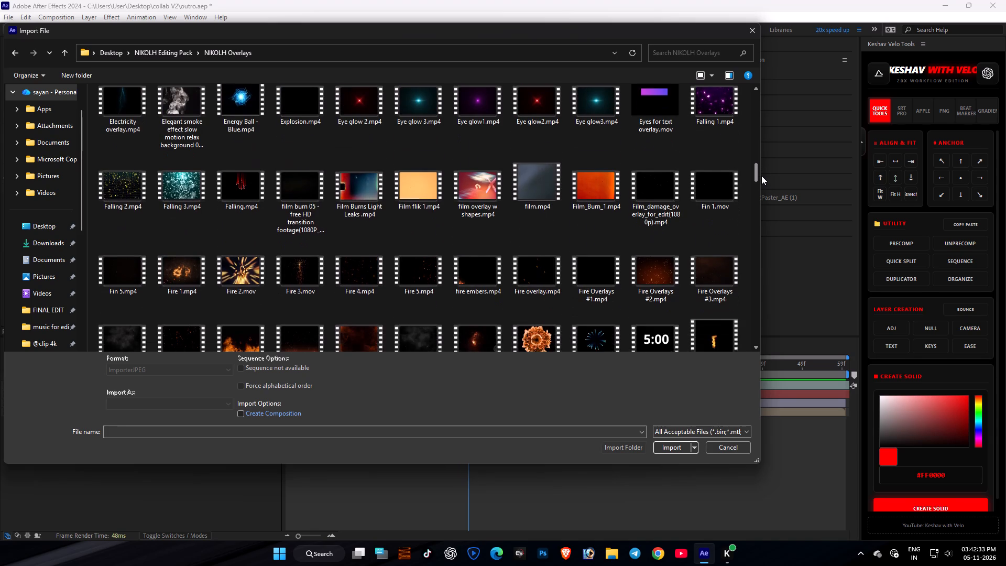
pyautogui.moveTo(761, 176); pyautogui.dragTo(761, 178)
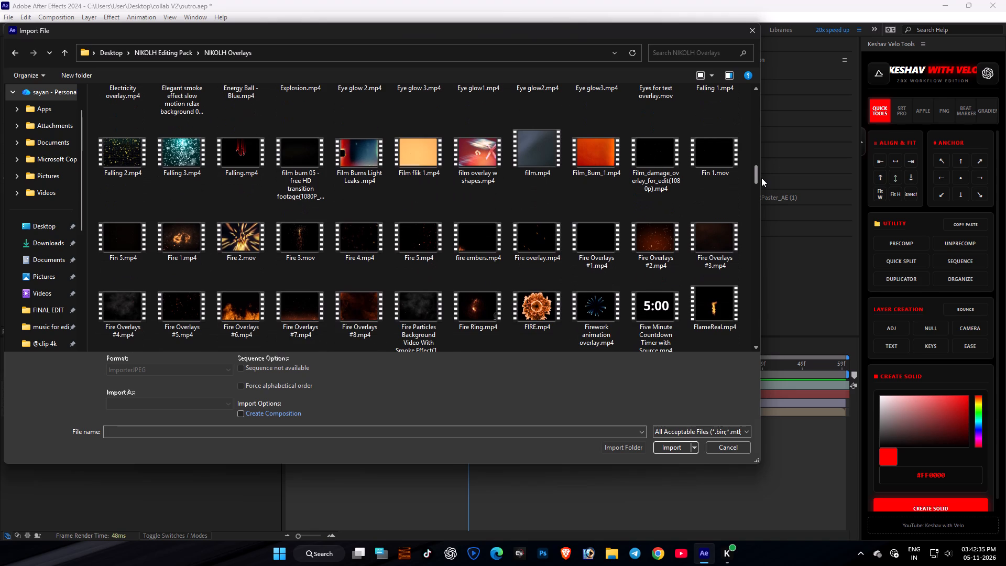
pyautogui.moveTo(761, 178); pyautogui.dragTo(761, 195)
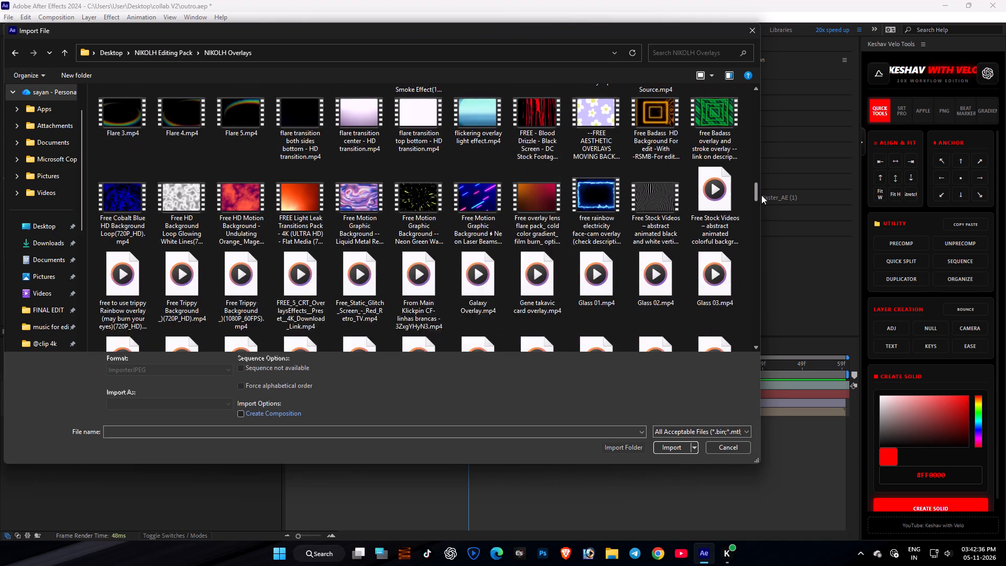
pyautogui.moveTo(761, 195); pyautogui.dragTo(763, 208)
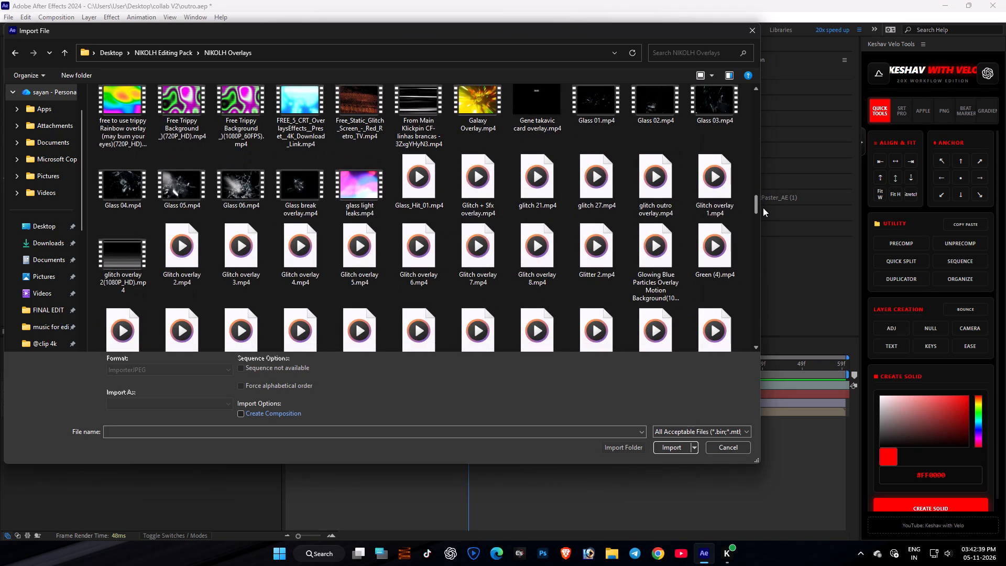
pyautogui.moveTo(763, 208); pyautogui.dragTo(763, 212)
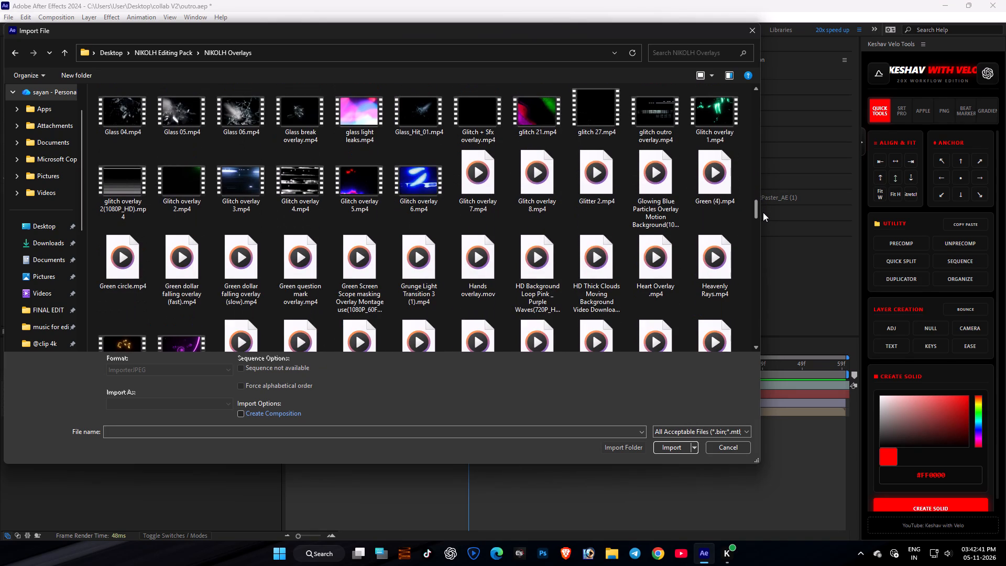
pyautogui.moveTo(763, 212); pyautogui.dragTo(763, 227)
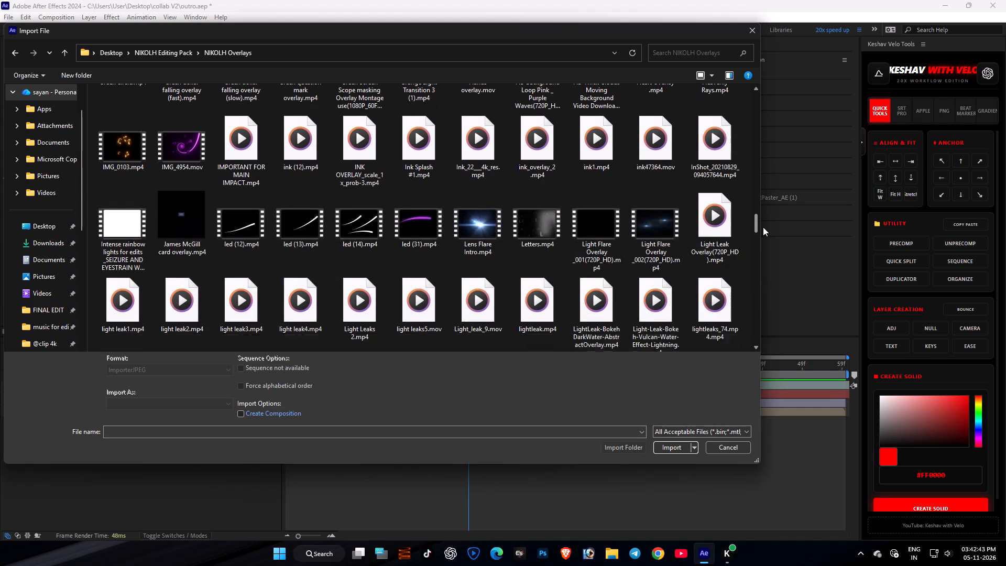
# Find smoke.mp4 among the clips in the NIKOLH Overlays folder and import it as footage.
pyautogui.moveTo(763, 227); pyautogui.dragTo(763, 304)
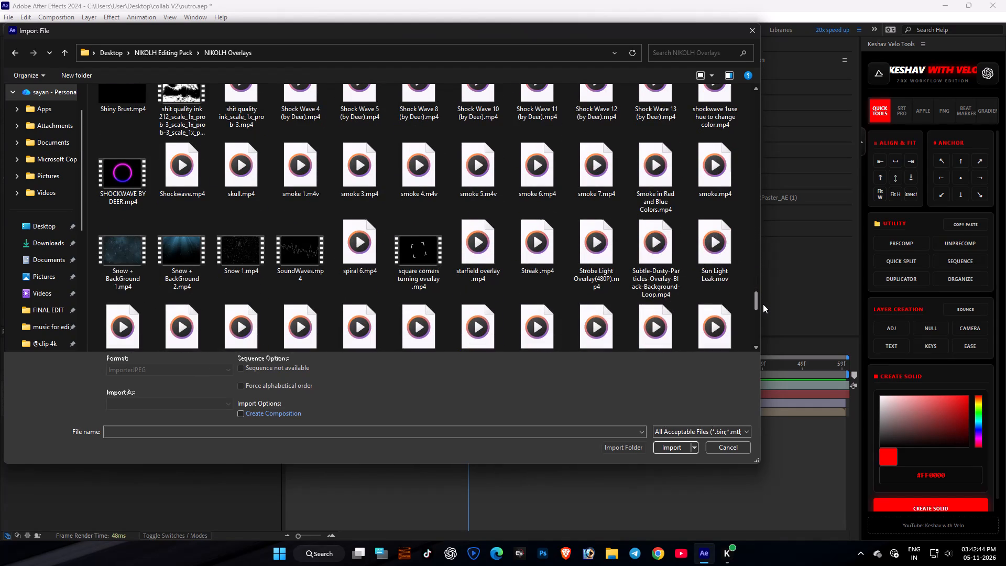
pyautogui.moveTo(763, 304); pyautogui.dragTo(758, 298)
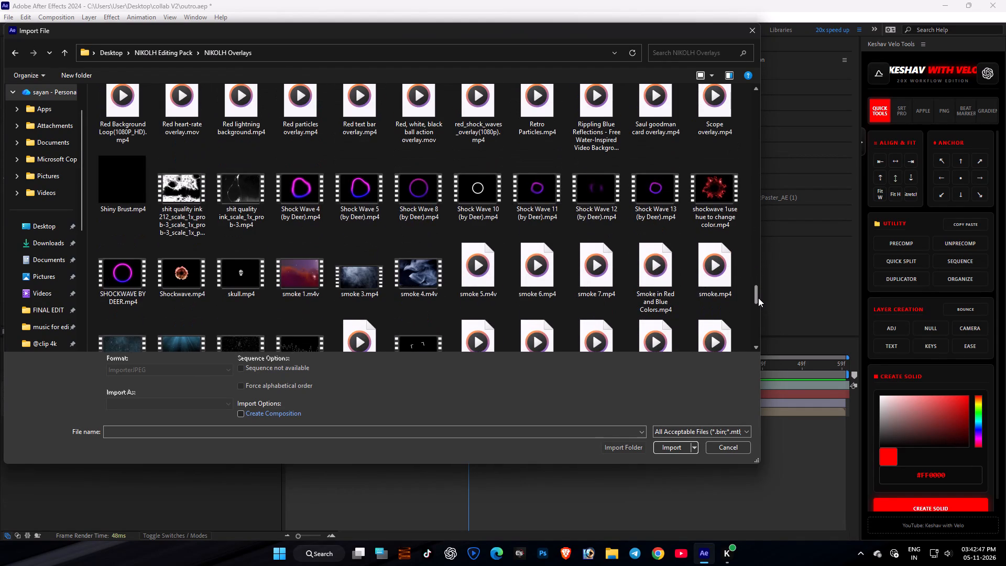
pyautogui.moveTo(758, 298); pyautogui.dragTo(756, 296)
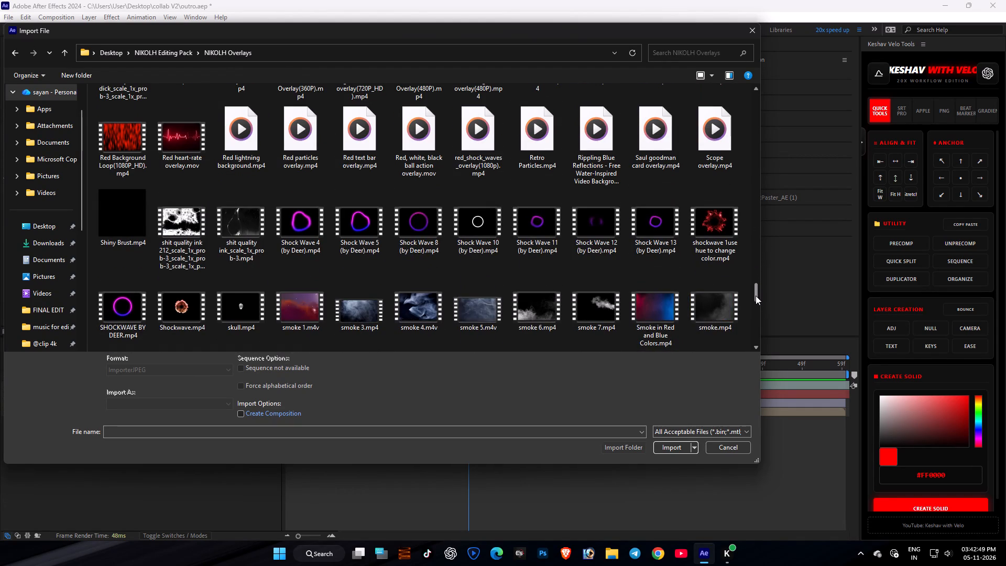
pyautogui.moveTo(756, 296); pyautogui.dragTo(753, 287)
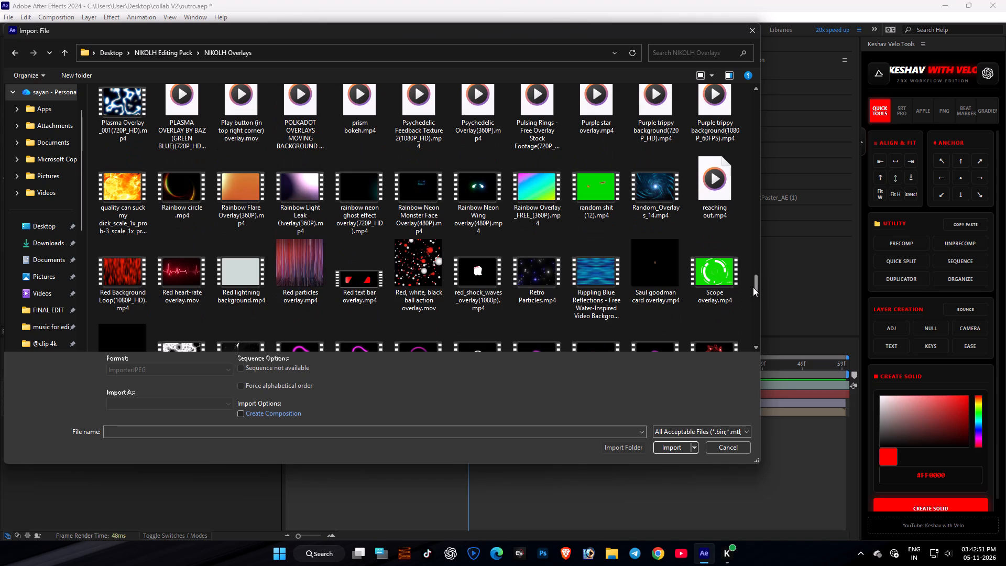
pyautogui.moveTo(753, 287); pyautogui.dragTo(746, 302)
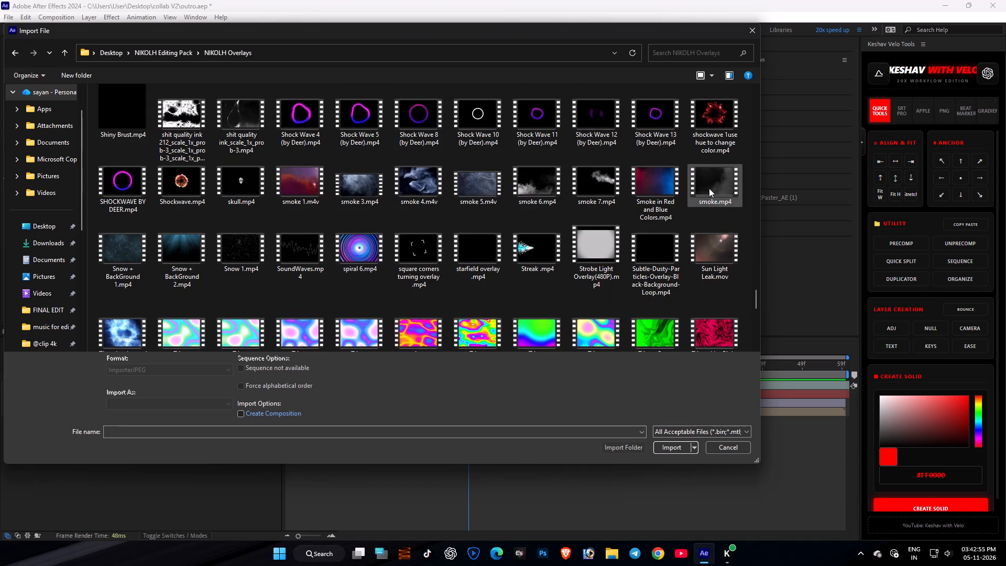
pyautogui.click(709, 188)
pyautogui.click(709, 188)
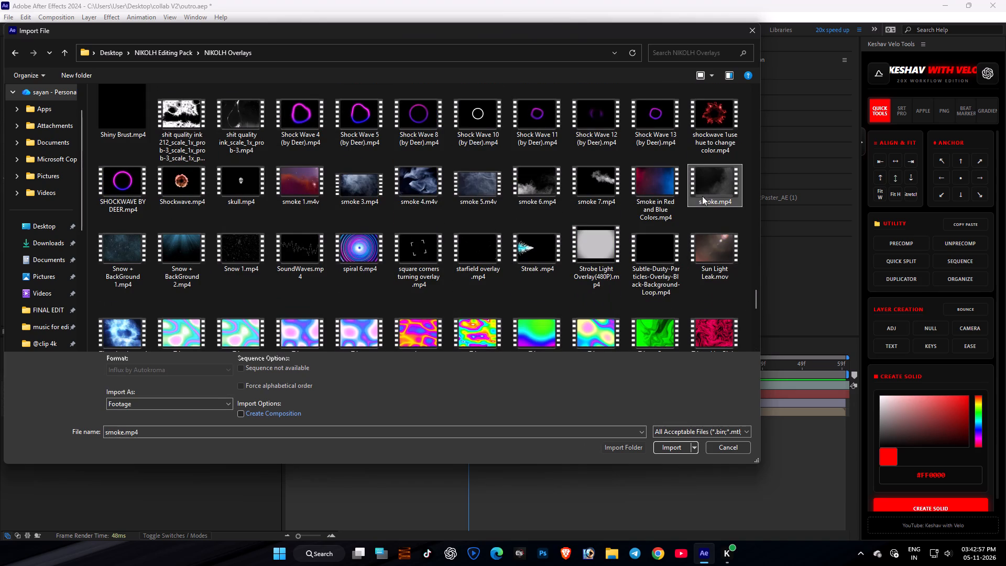
pyautogui.scroll(-11, 569, 274)
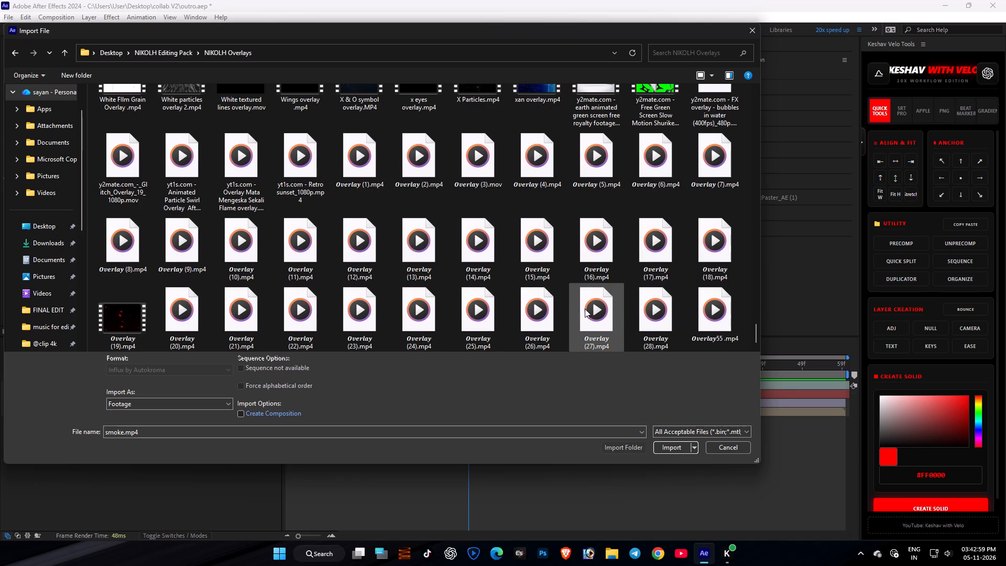
pyautogui.scroll(1, 585, 309)
pyautogui.scroll(-4, 660, 302)
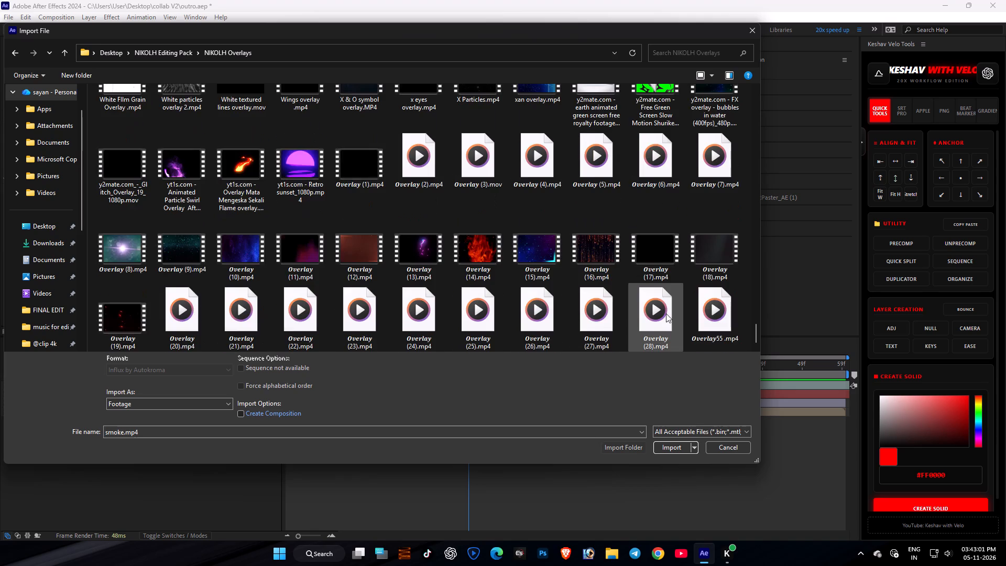
pyautogui.scroll(4, 666, 313)
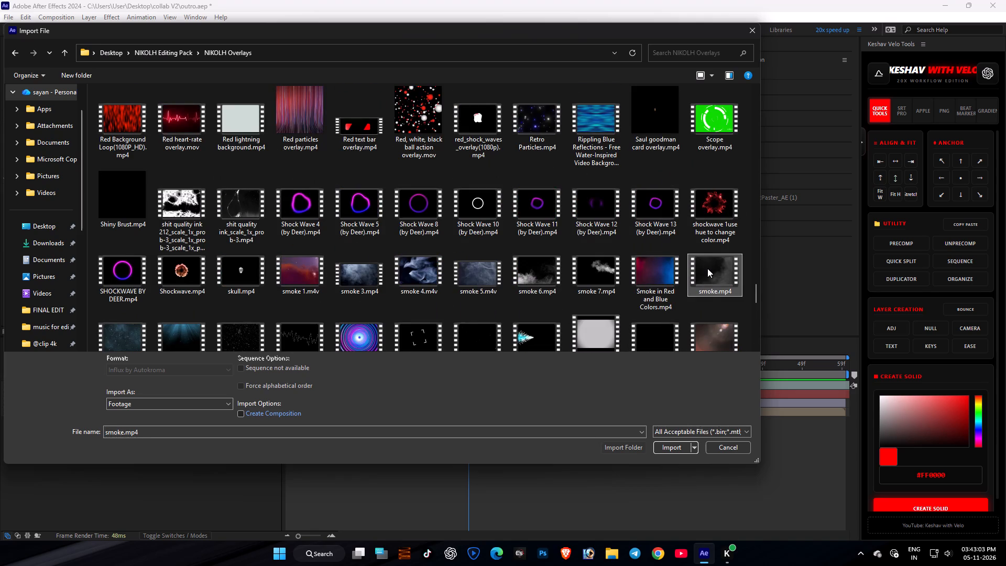
pyautogui.doubleClick(707, 268)
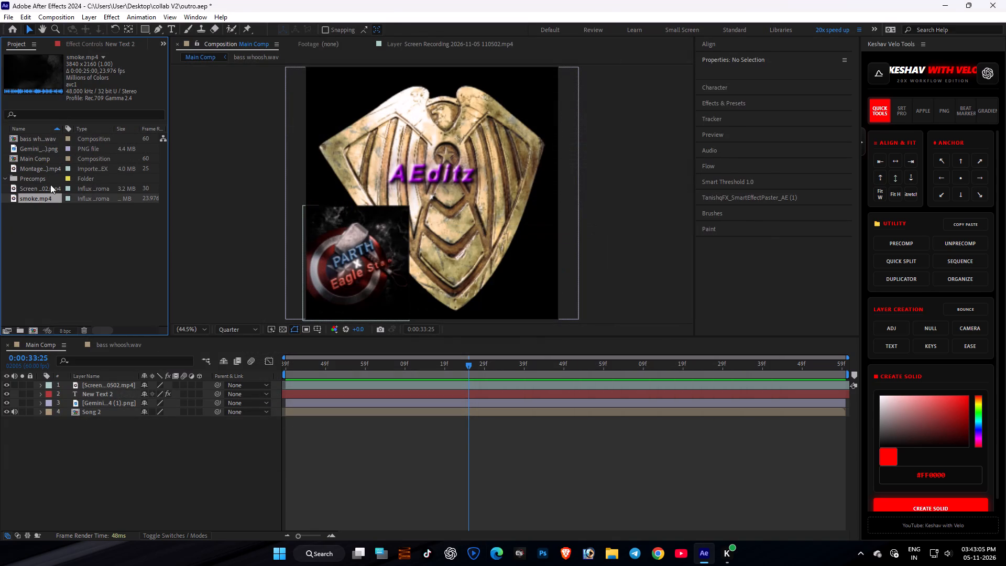
# Add smoke.mp4 to Main Comp as the topmost layer, above the screen recording layer.
pyautogui.moveTo(50, 197); pyautogui.dragTo(91, 433)
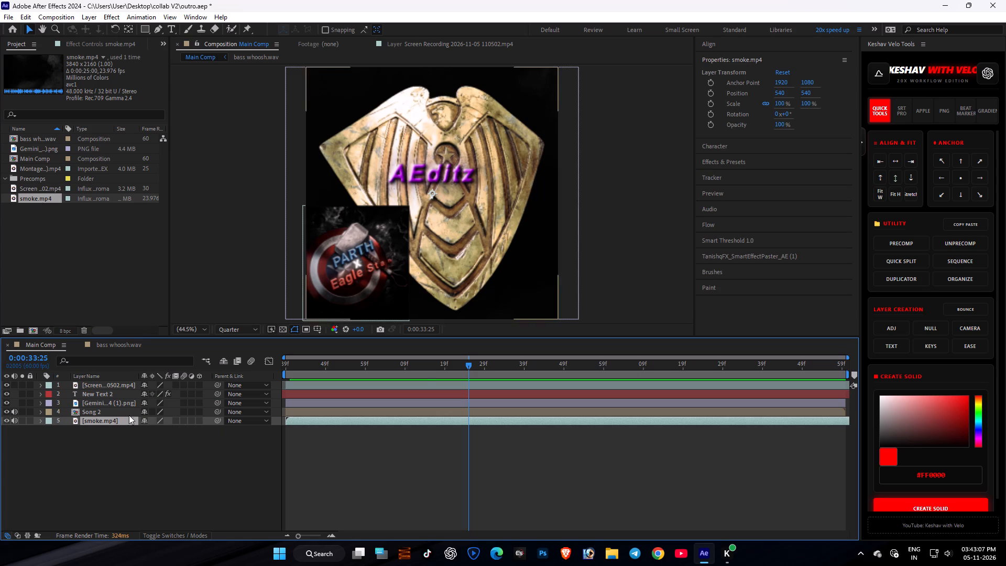
pyautogui.moveTo(97, 420); pyautogui.dragTo(85, 384)
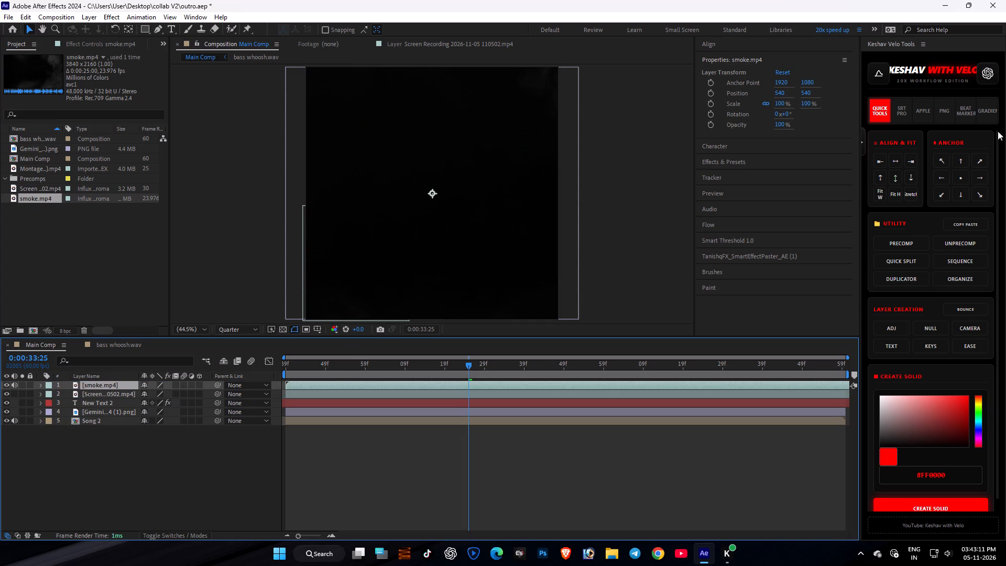
# Fit the smoke.mp4 layer to the composition's height, scaling it to 50%.
pyautogui.moveTo(898, 189); pyautogui.dragTo(906, 189)
pyautogui.click(911, 189)
pyautogui.click(895, 189)
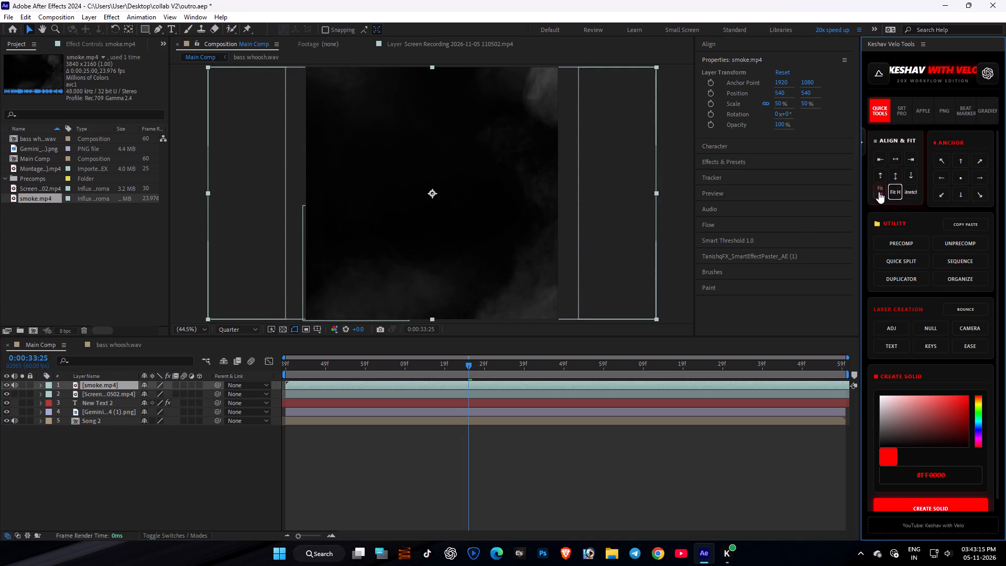
pyautogui.click(879, 192)
pyautogui.click(898, 192)
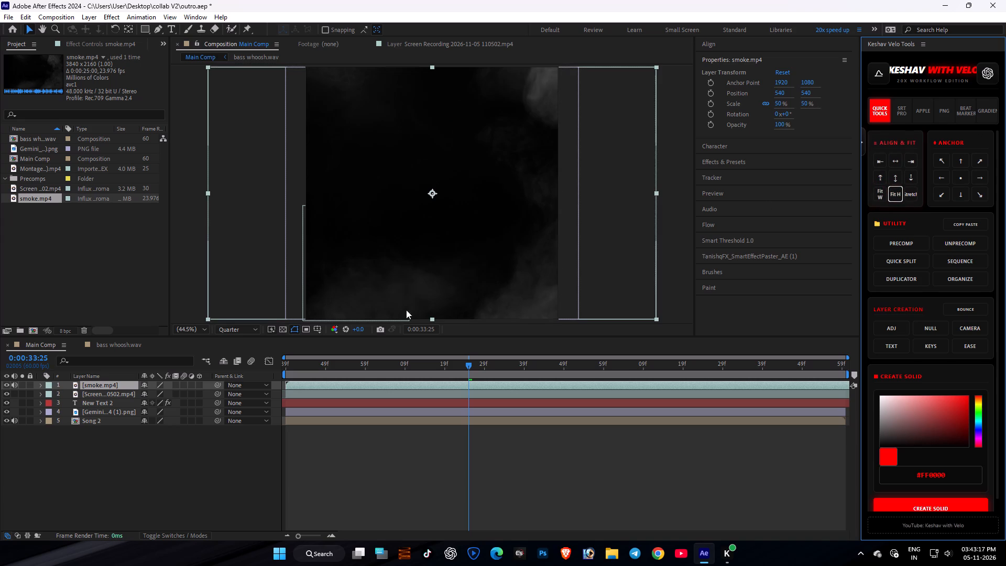
# Change the smoke.mp4 layer's blending mode so its black drops out and the layers beneath show through.
pyautogui.rightClick(100, 388)
pyautogui.rightClick(100, 388)
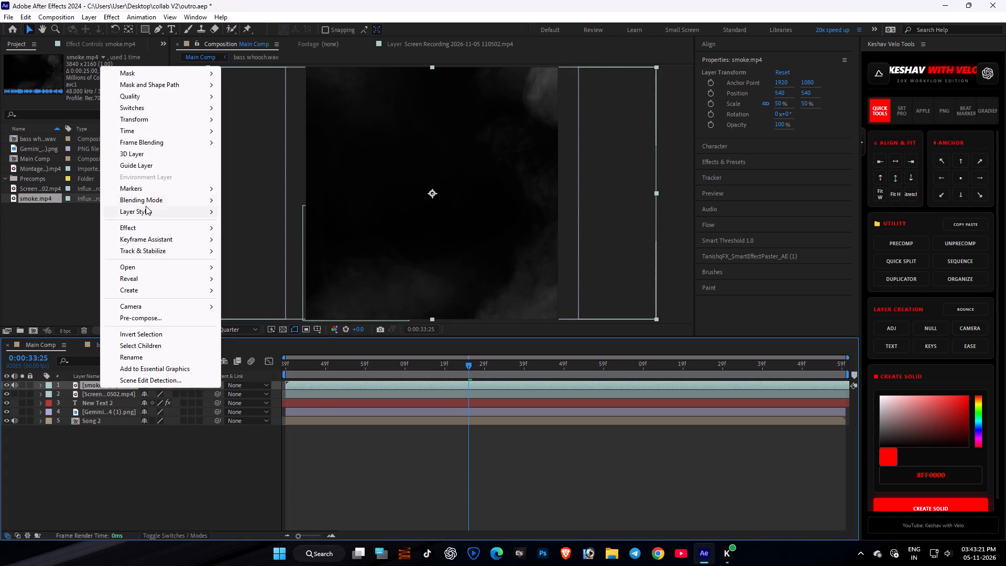
pyautogui.click(139, 197)
pyautogui.click(271, 235)
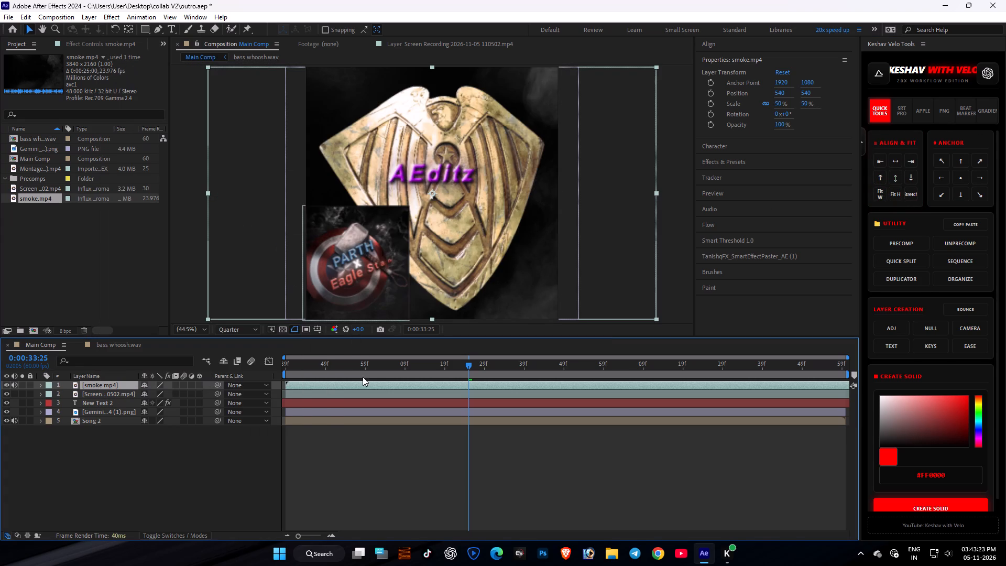
# Scrub through the outro in Main Comp to compare the smoke overlay and title with the reference recording.
pyautogui.moveTo(352, 362); pyautogui.dragTo(600, 373)
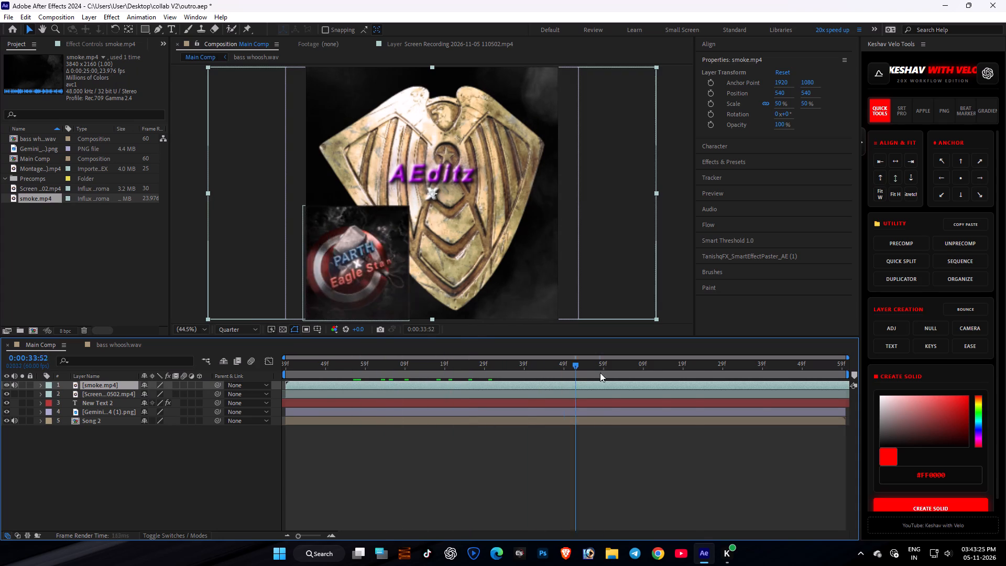
pyautogui.moveTo(600, 373); pyautogui.dragTo(321, 419)
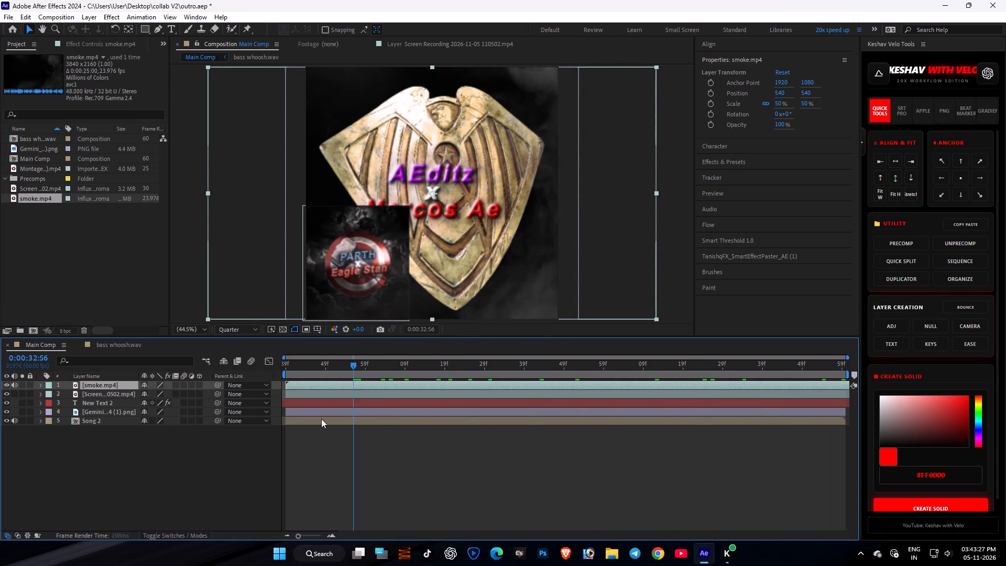
pyautogui.moveTo(321, 419); pyautogui.dragTo(870, 398)
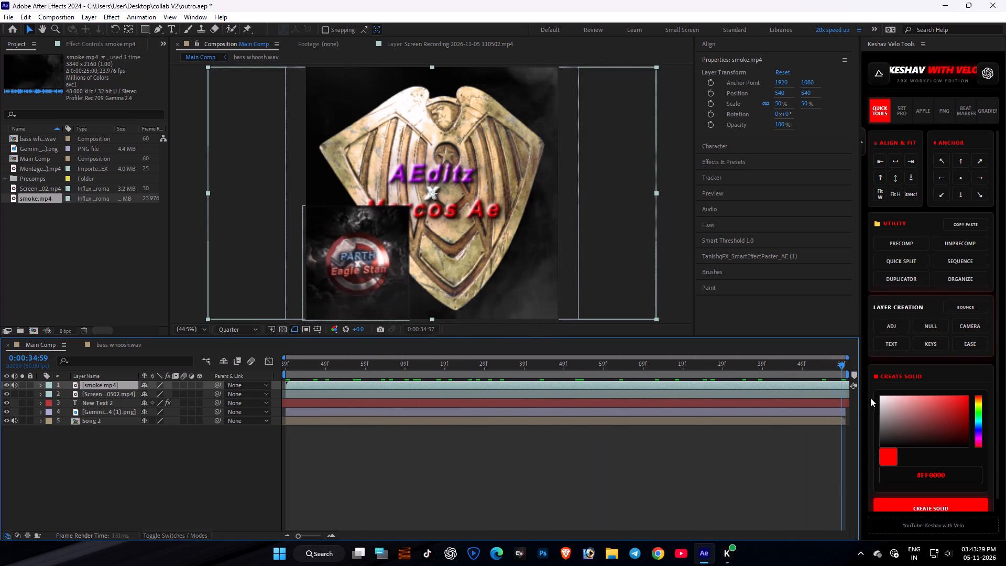
pyautogui.moveTo(870, 398); pyautogui.dragTo(211, 469)
pyautogui.click(209, 469)
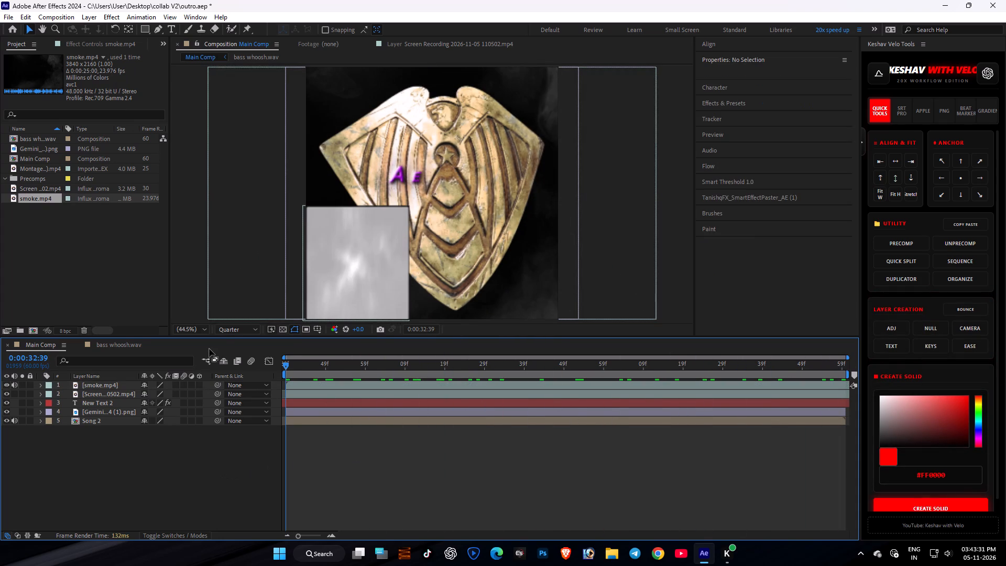
pyautogui.click(223, 332)
pyautogui.click(365, 450)
pyautogui.moveTo(289, 371); pyautogui.dragTo(367, 380)
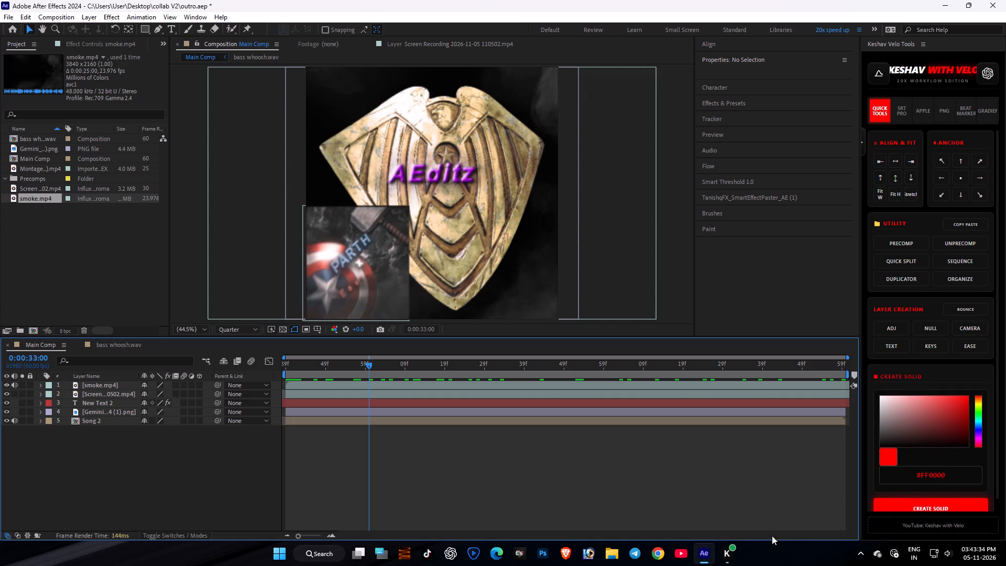